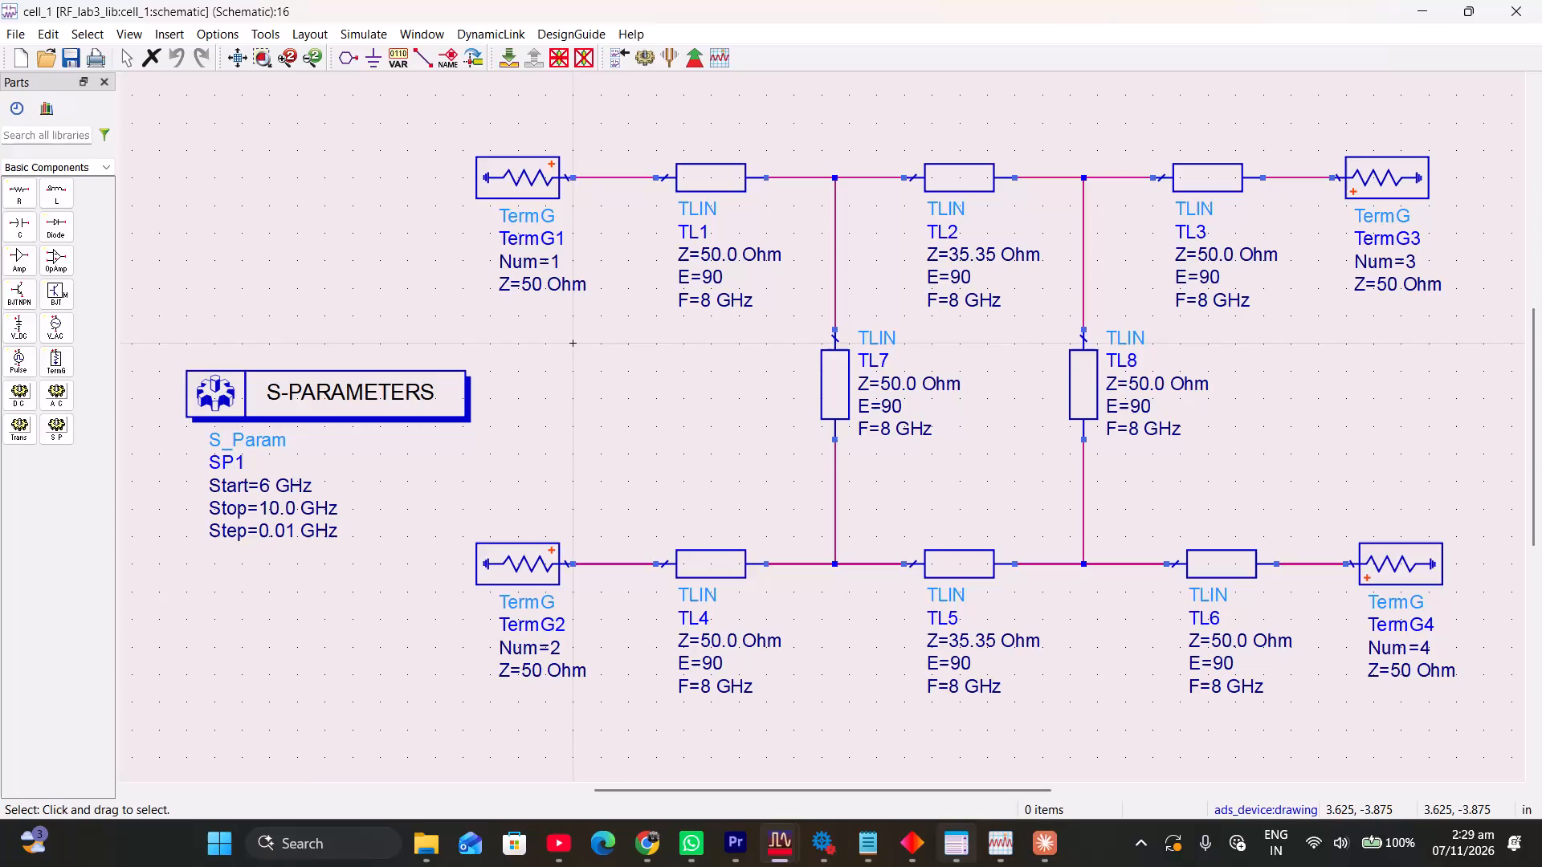
Minimize the open circuit-design and simulation windows and switch to the untitled Adobe Premiere Pro project.
left_click(1427, 0)
left_click(1427, 0)
left_click(1427, 0)
left_click(1427, 0)
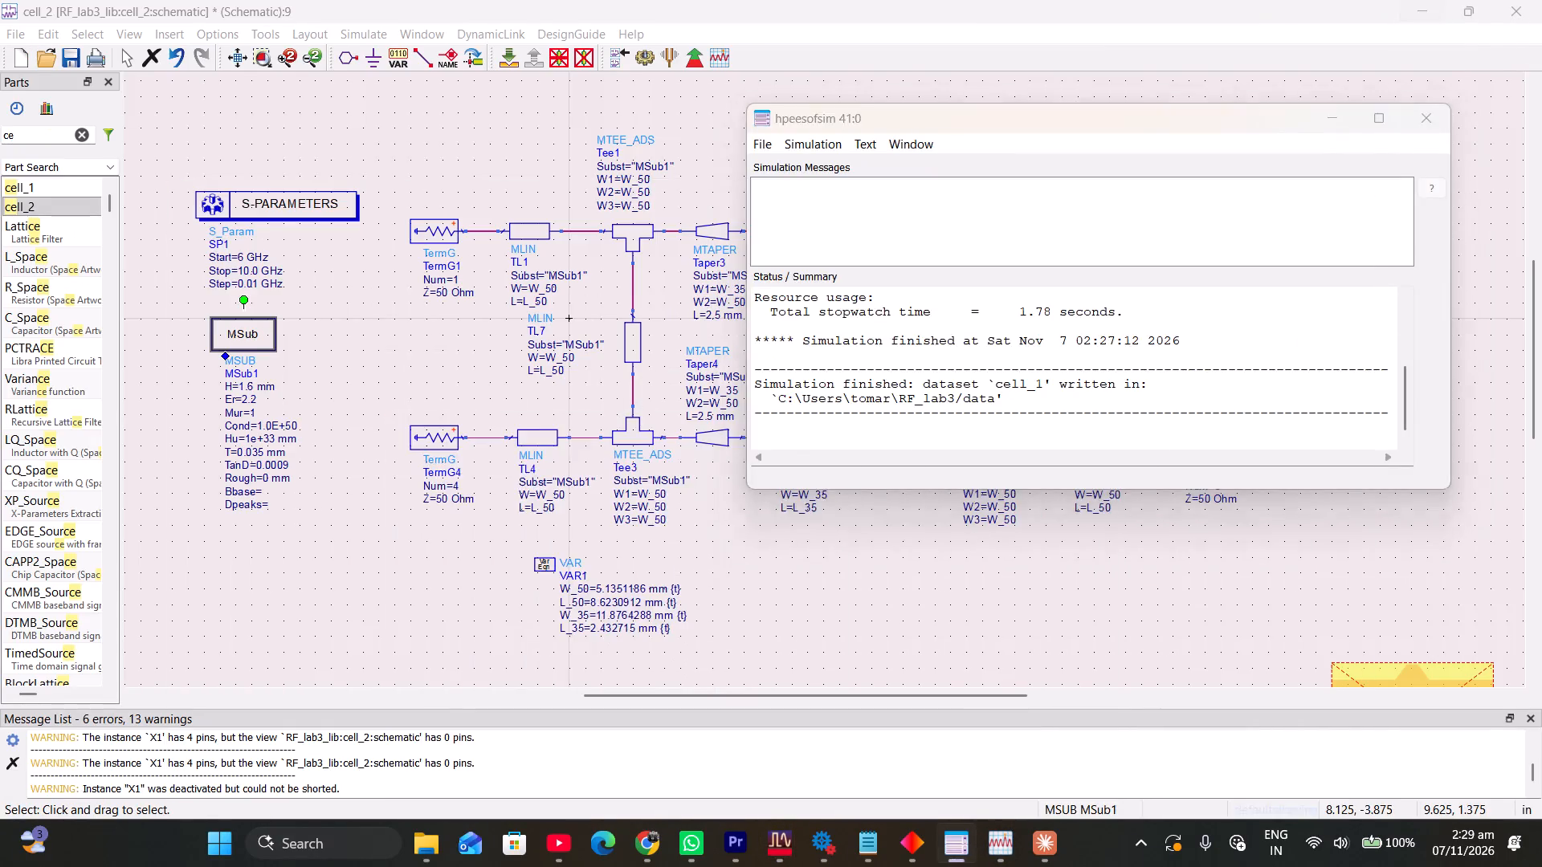
left_click(1427, 0)
left_click(1427, 0)
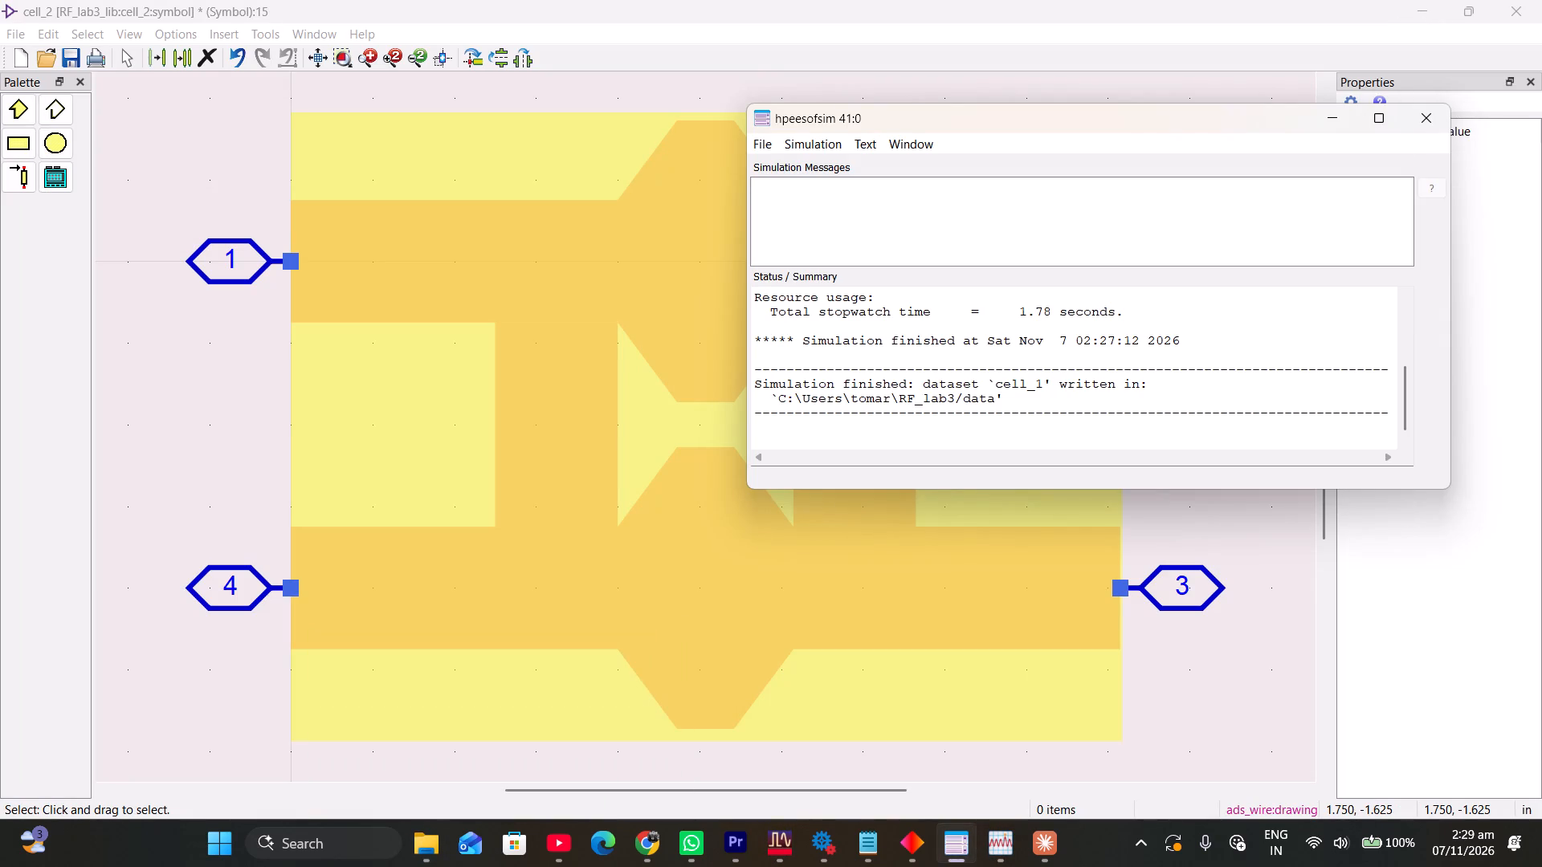
left_click(1328, 120)
left_click(1428, 8)
left_click(1428, 8)
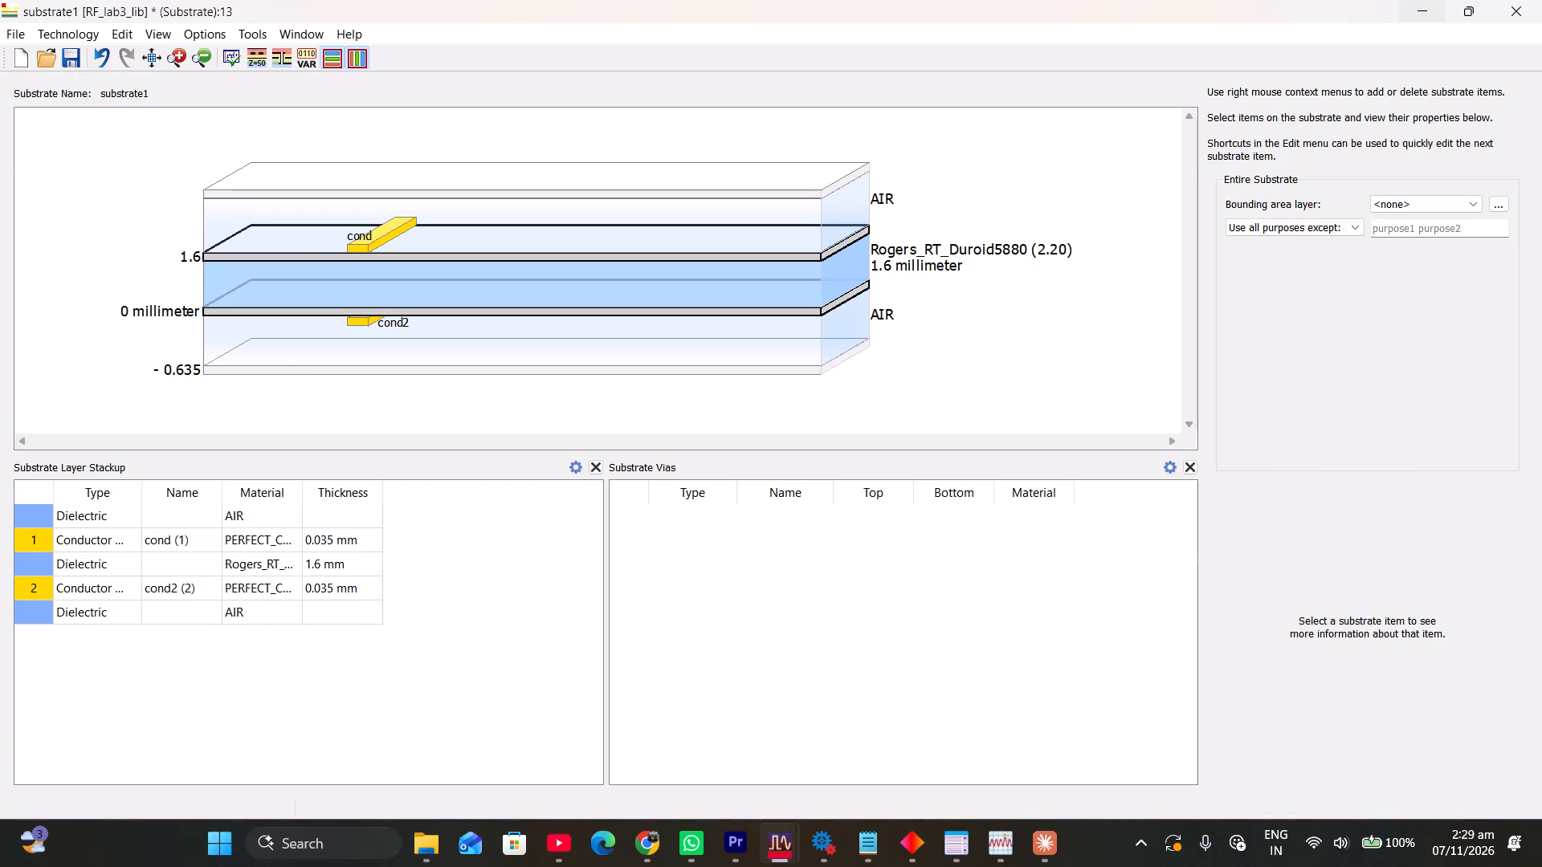
left_click(1428, 8)
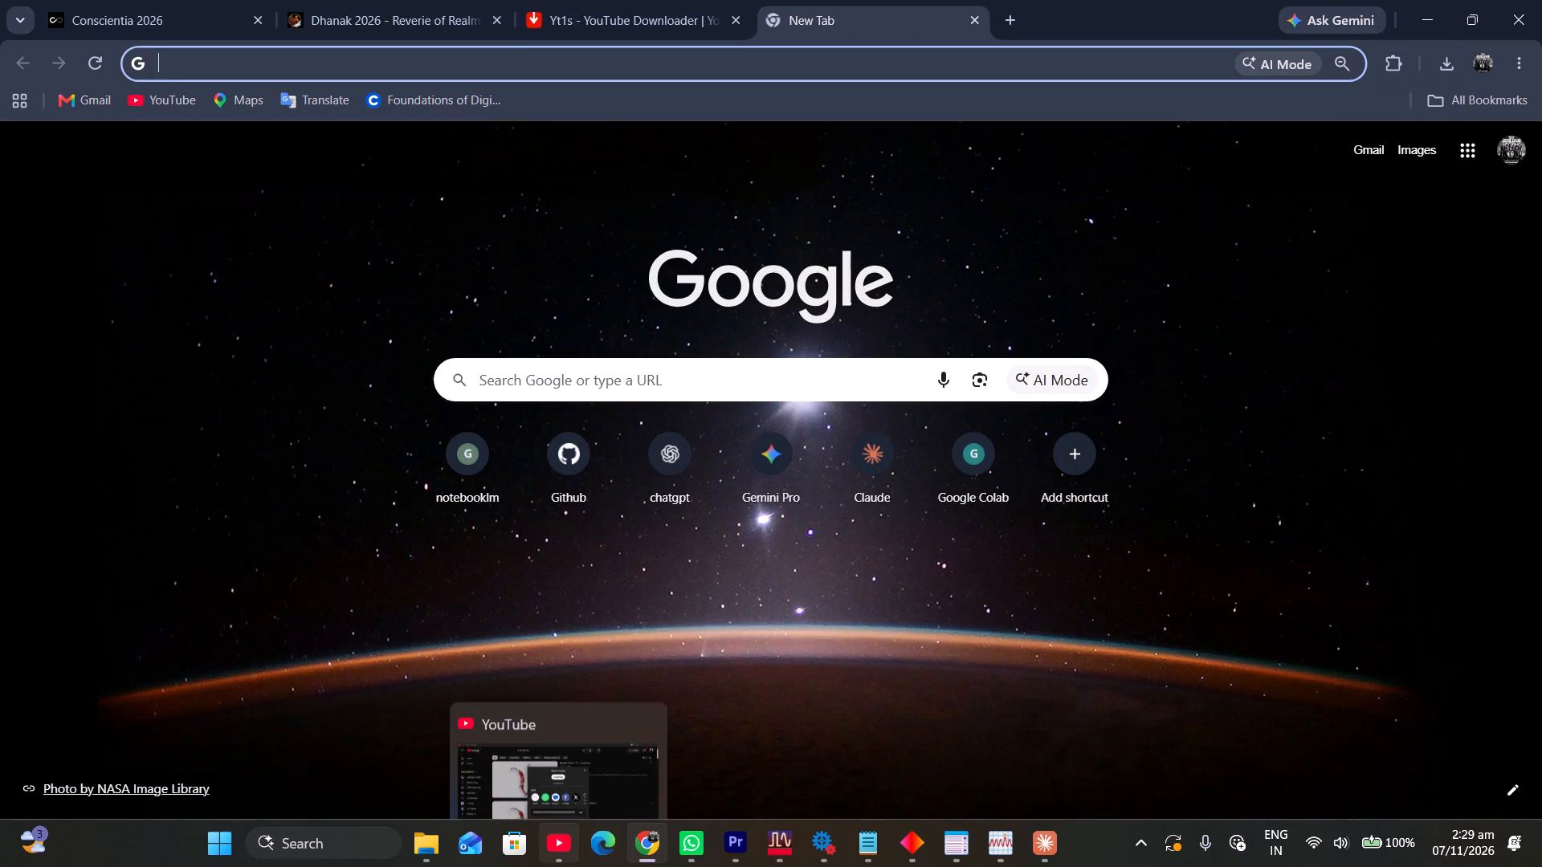
left_click(724, 722)
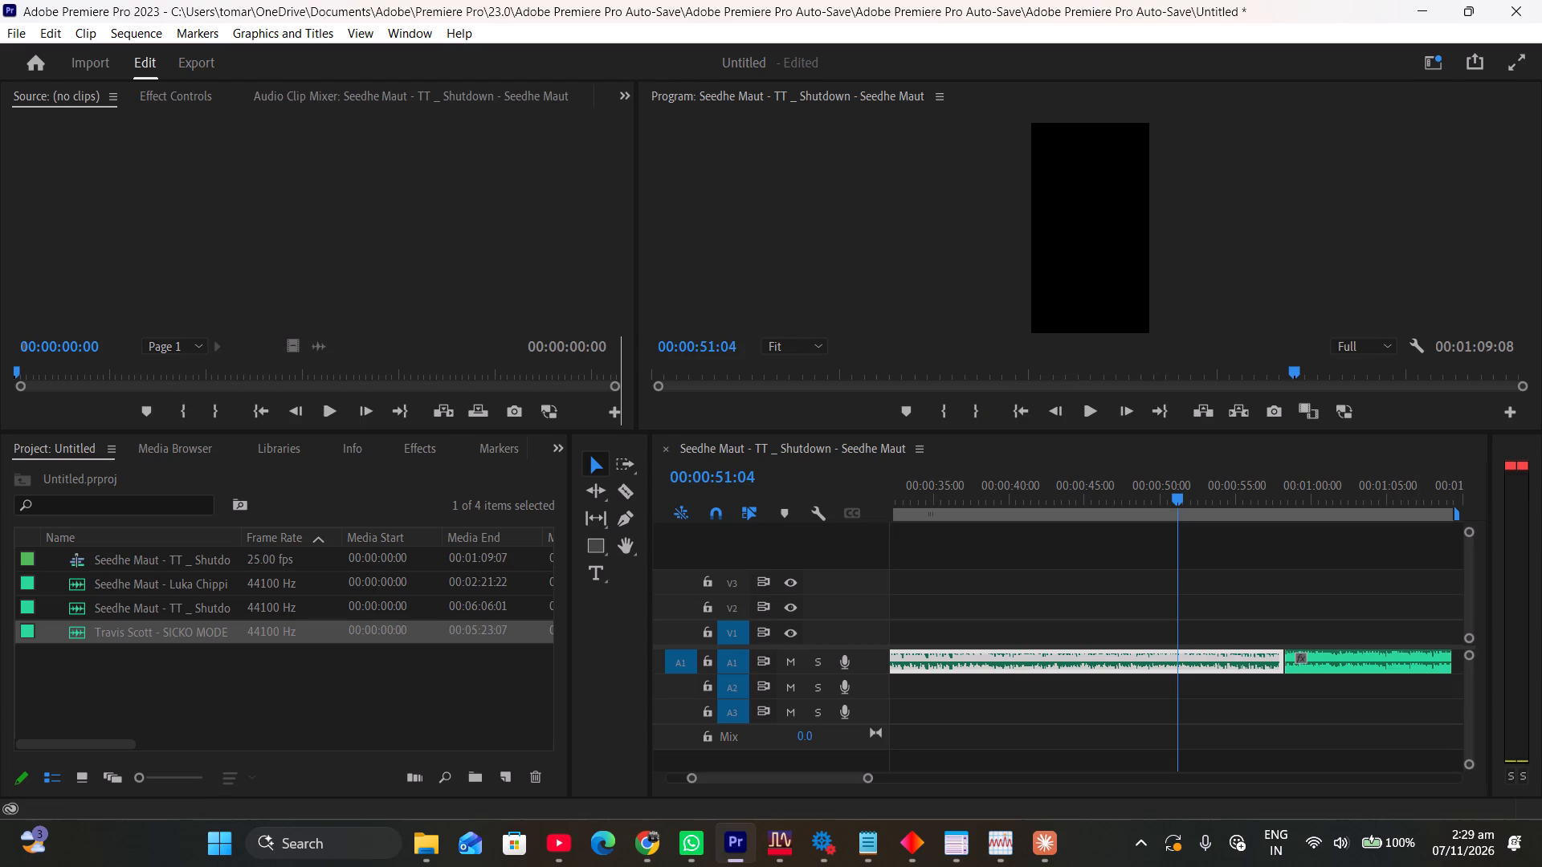
Audition the A1 join, trim about 8 seconds off the second clip's start, lengthen its end and butt it against the first clip.
left_click(1085, 406)
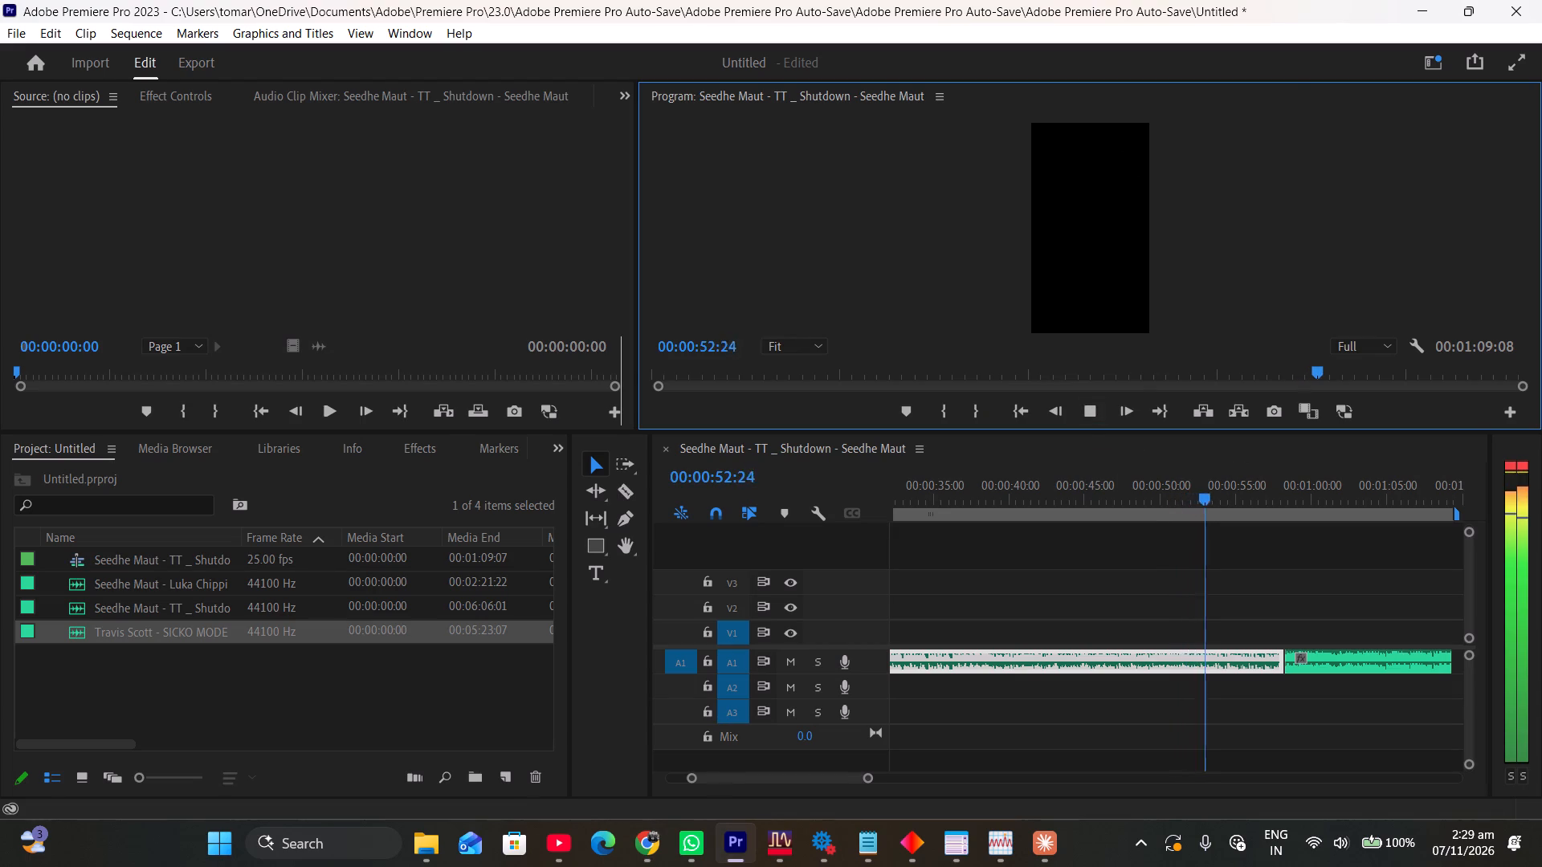
left_click_drag(838, 775, 846, 766)
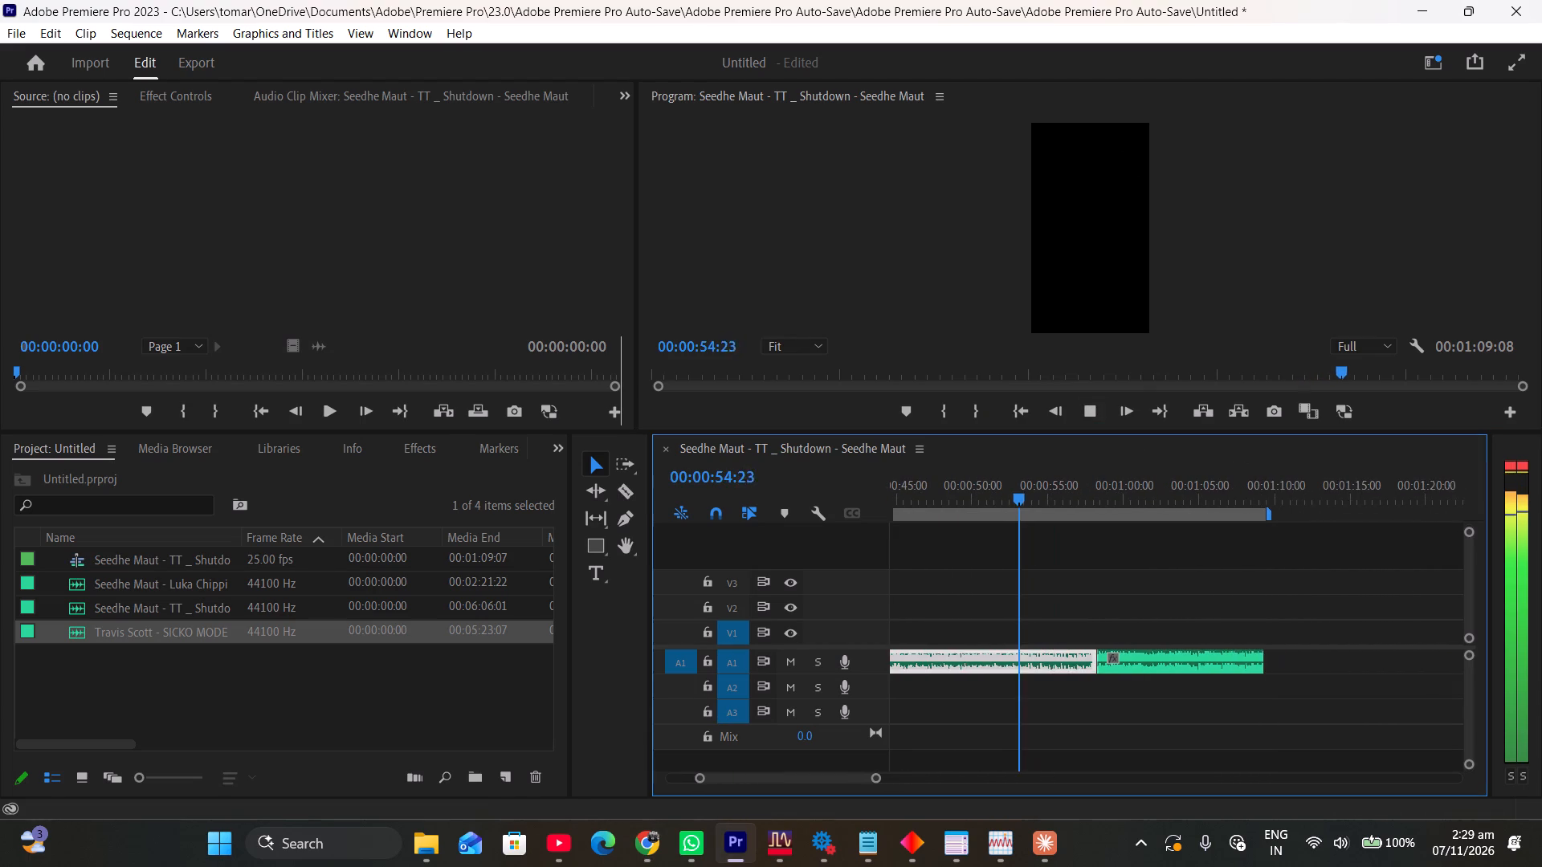
left_click_drag(846, 766, 846, 766)
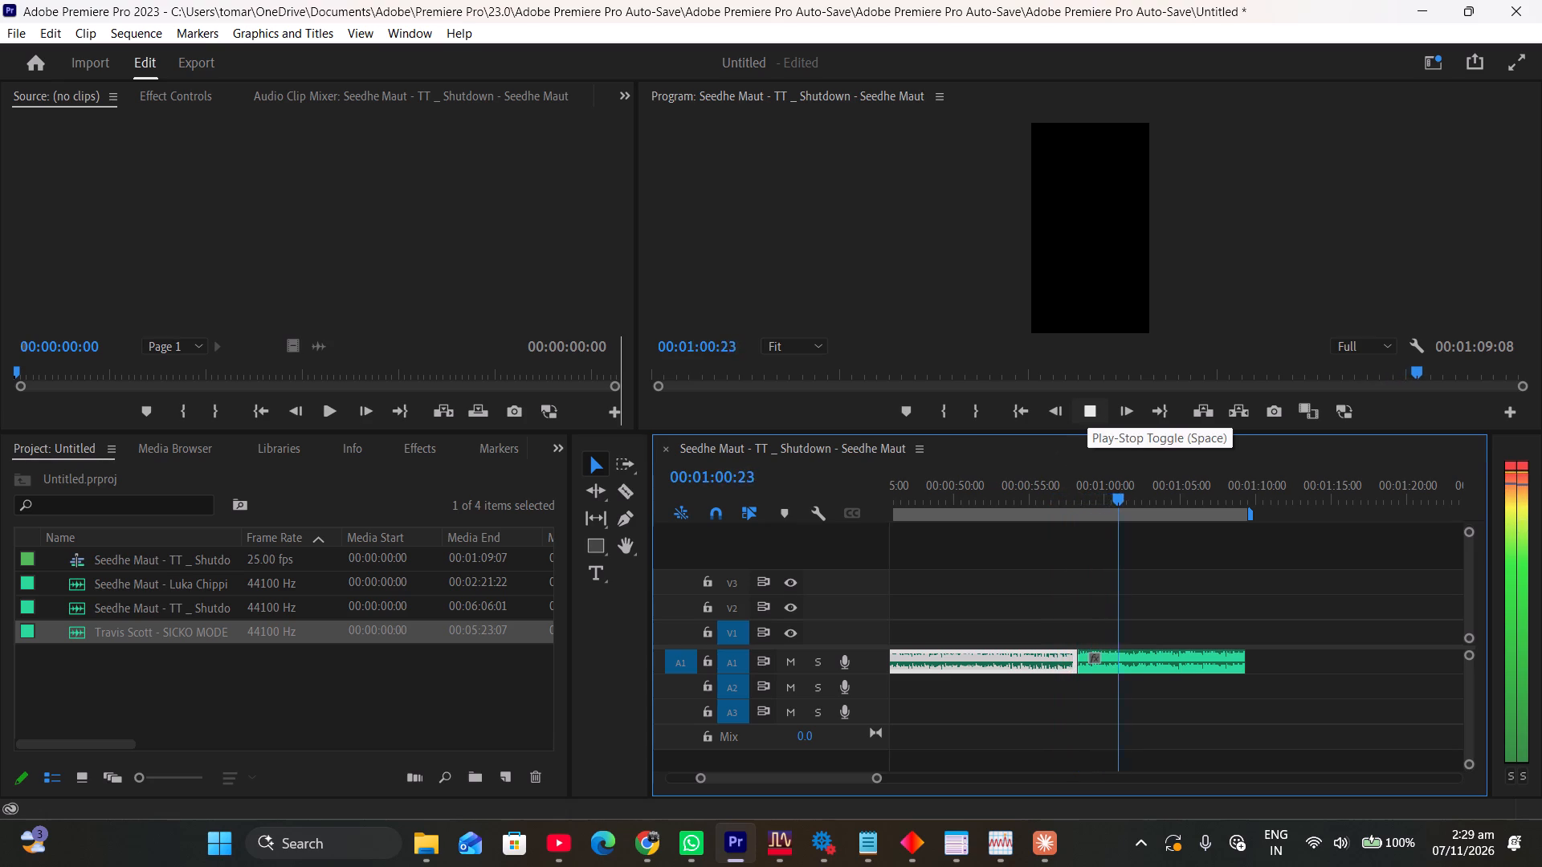
left_click(1092, 410)
left_click(1092, 410)
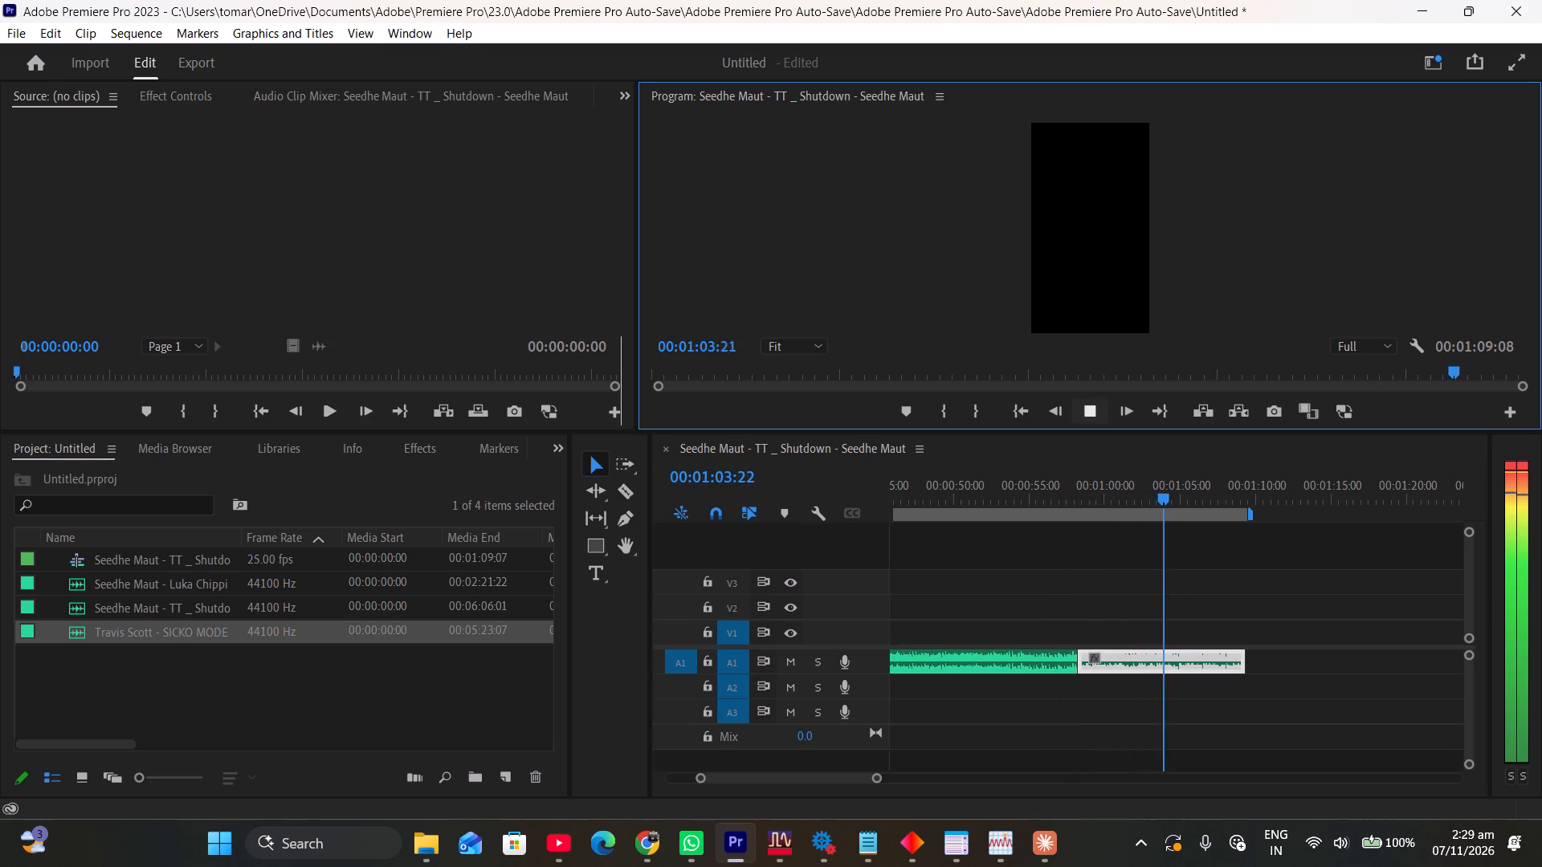
left_click(1092, 410)
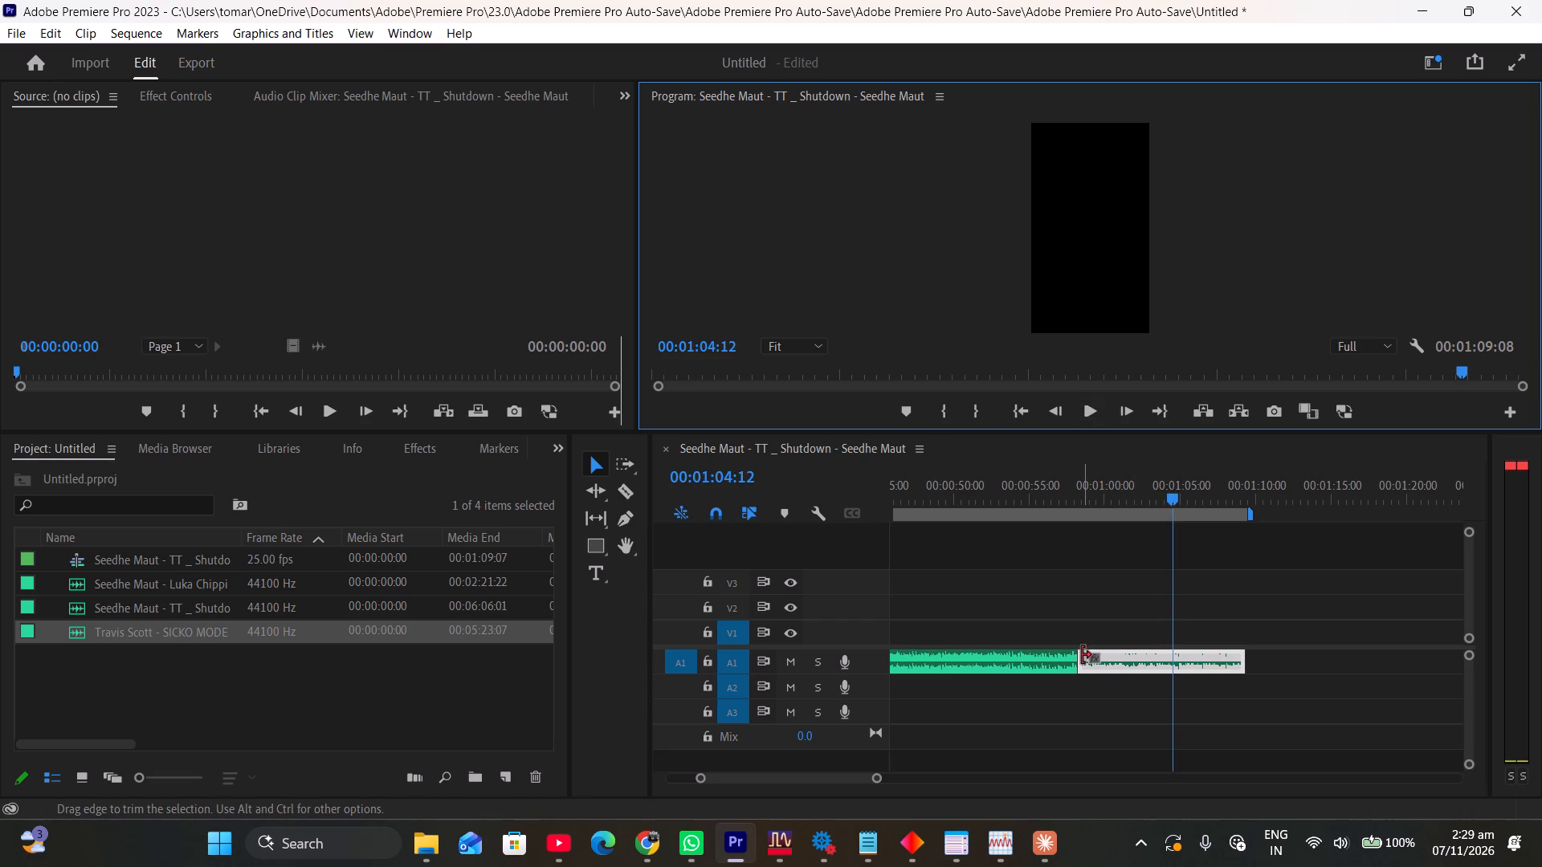
left_click_drag(1079, 660, 1202, 658)
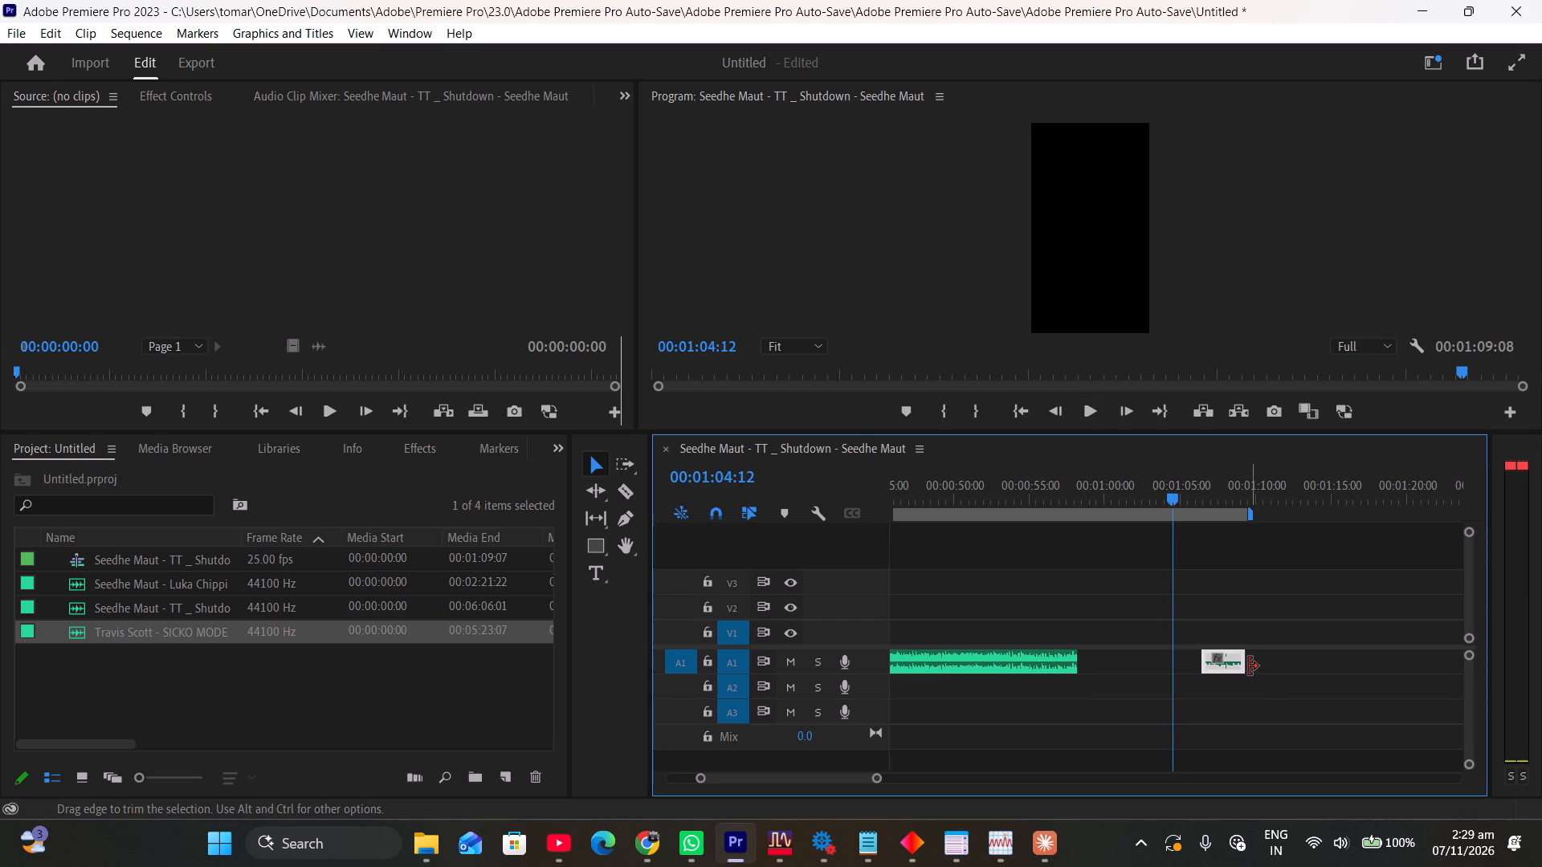
left_click(1246, 664)
left_click_drag(1246, 662, 1356, 647)
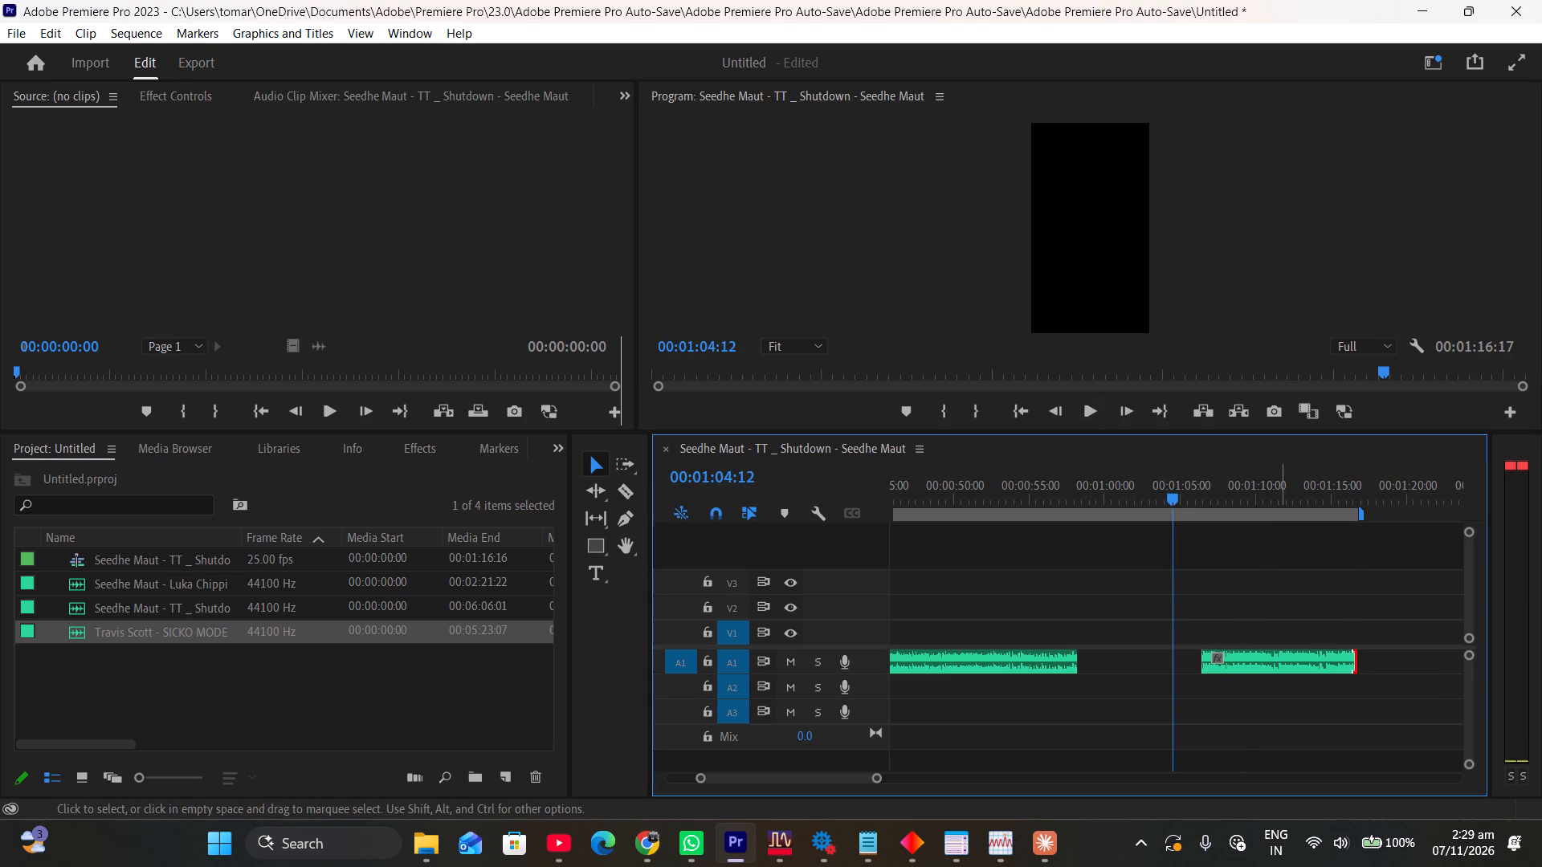
left_click_drag(1223, 661, 1106, 659)
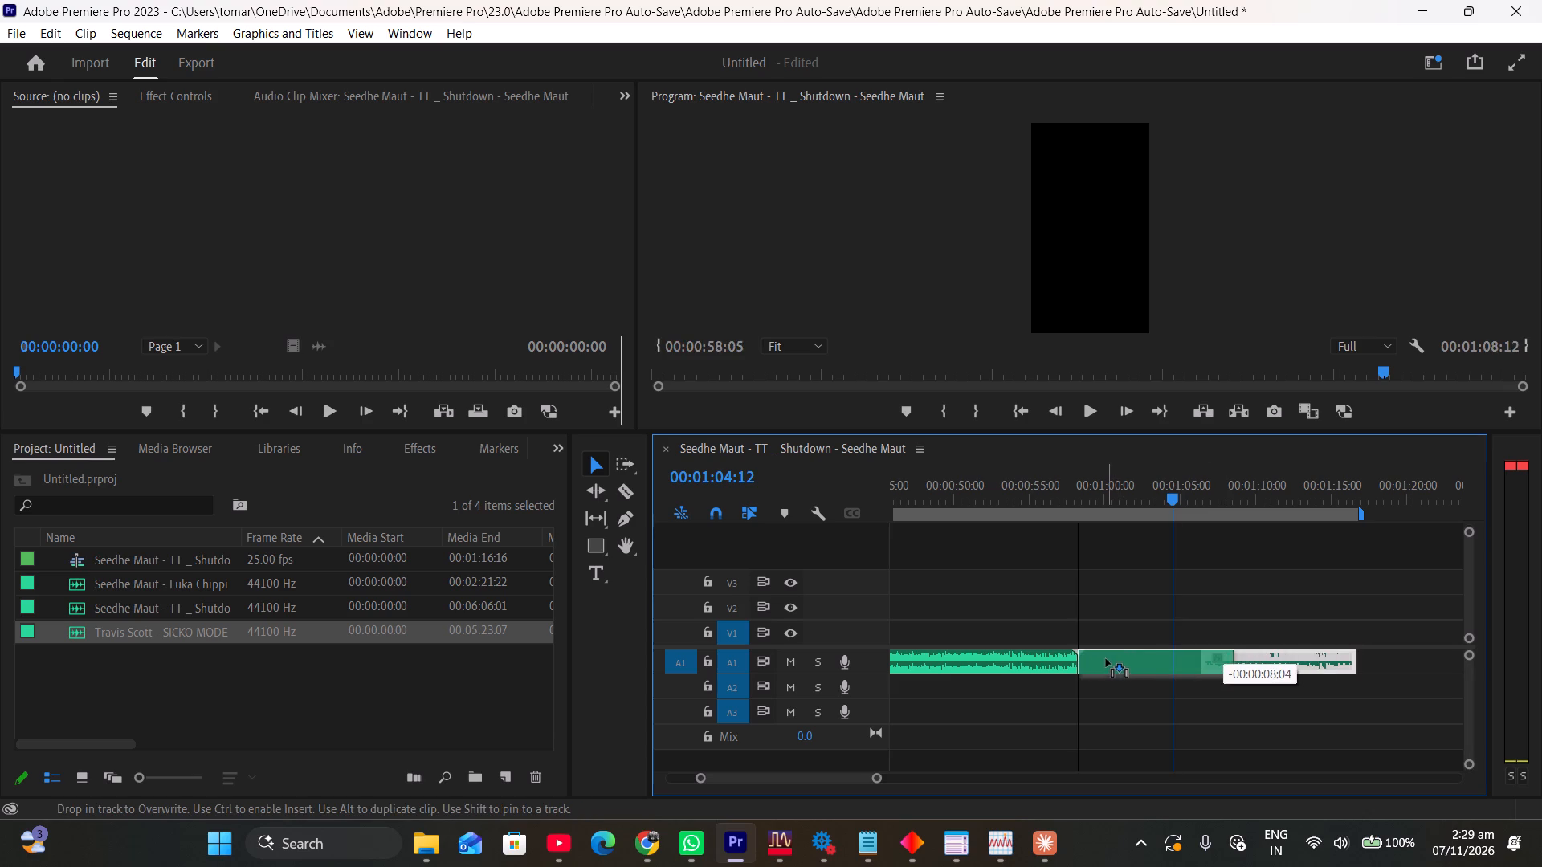
Audition the new join and extend the second clip's end in stages to about 00:01:31:04.
left_click_drag(1088, 493, 1048, 493)
left_click(1087, 413)
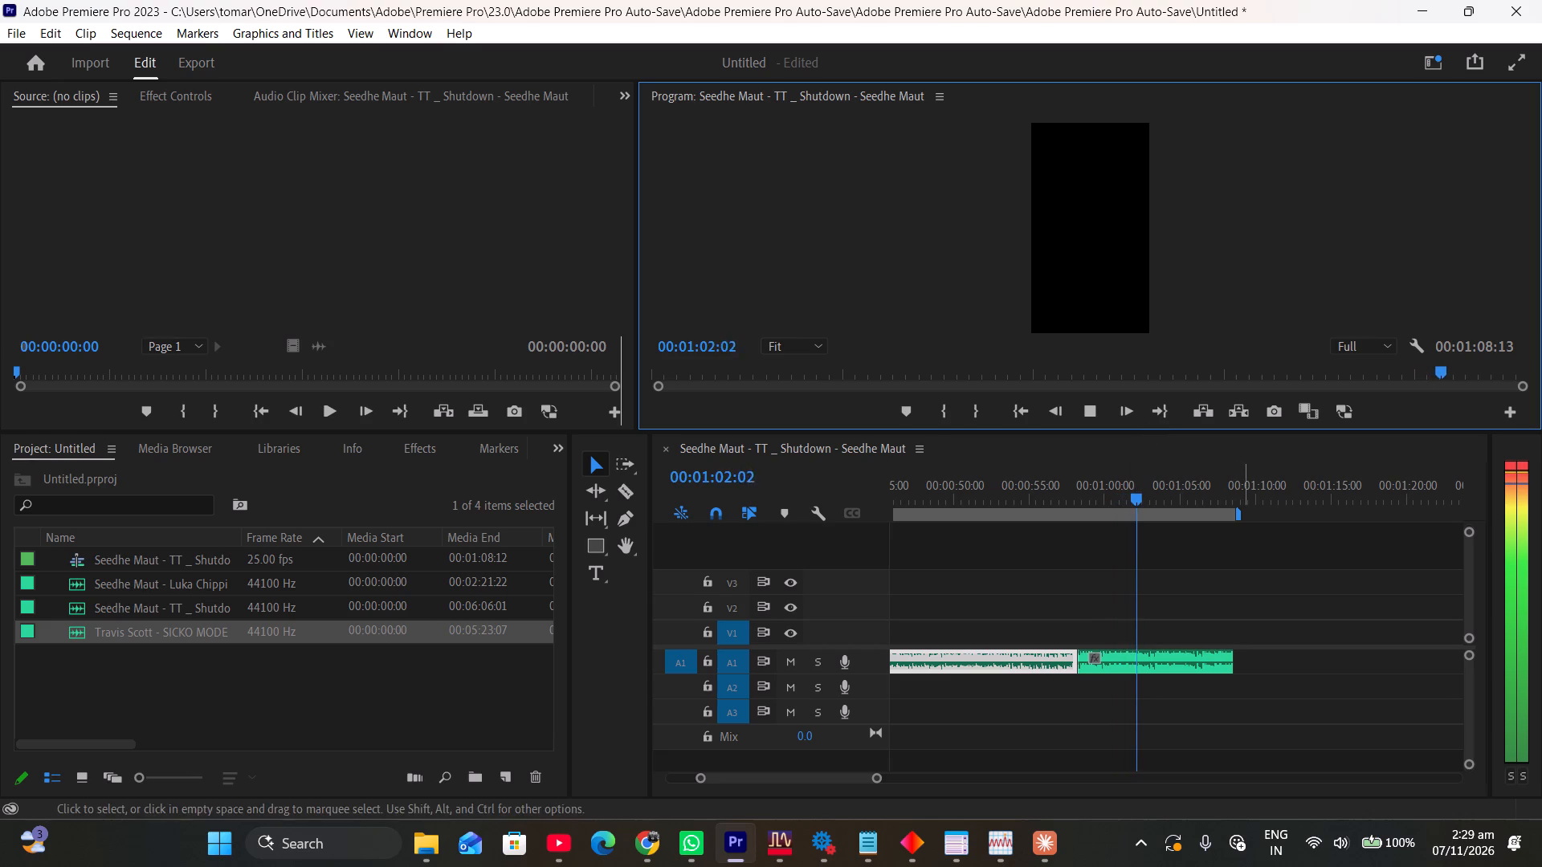
left_click_drag(1233, 662, 1393, 664)
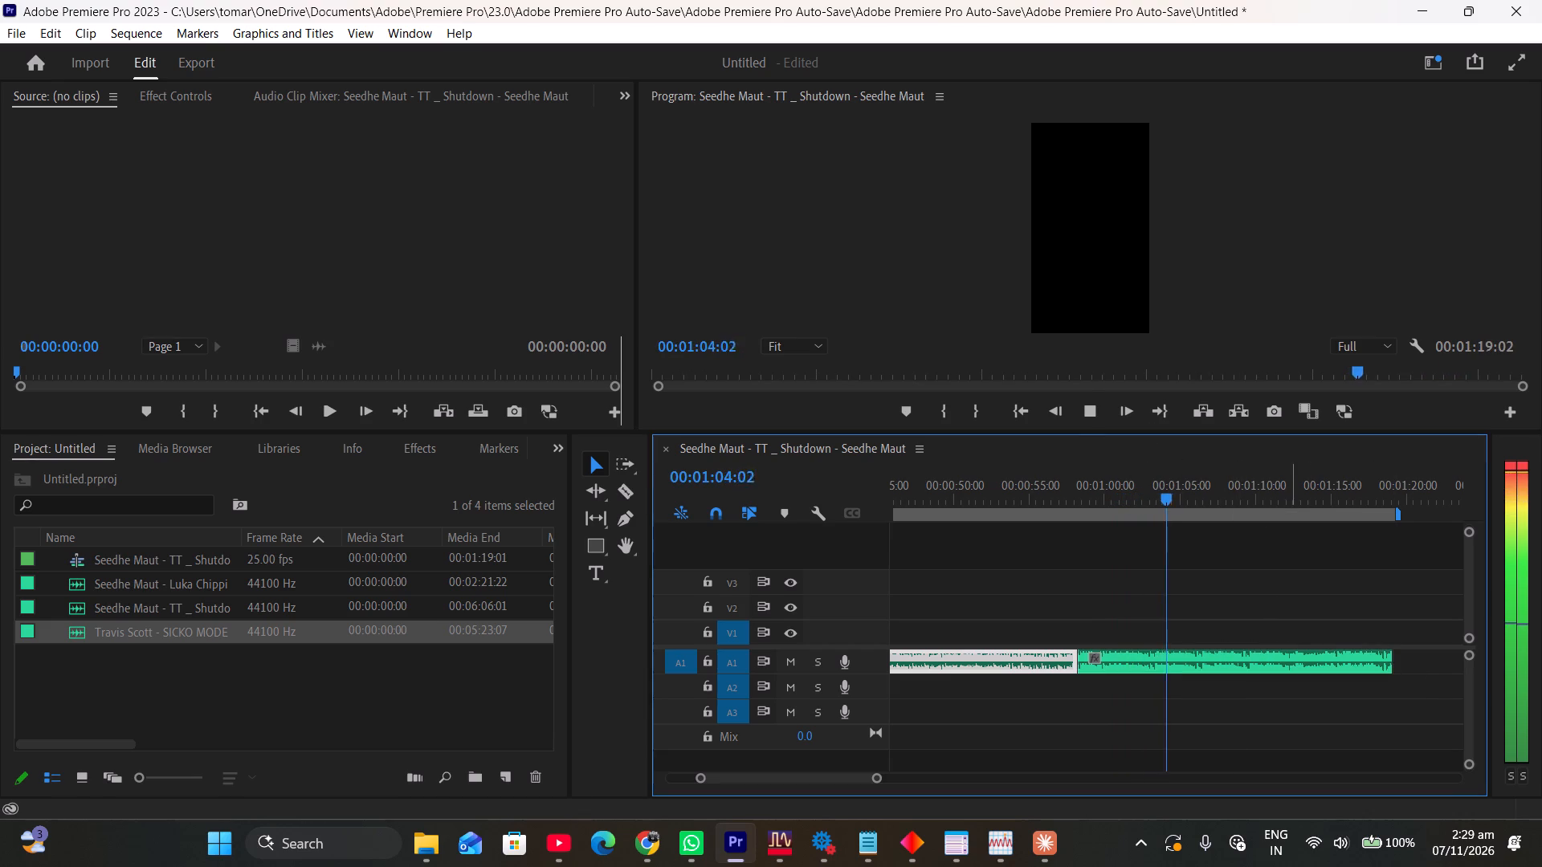
left_click(1302, 488)
left_click(1090, 411)
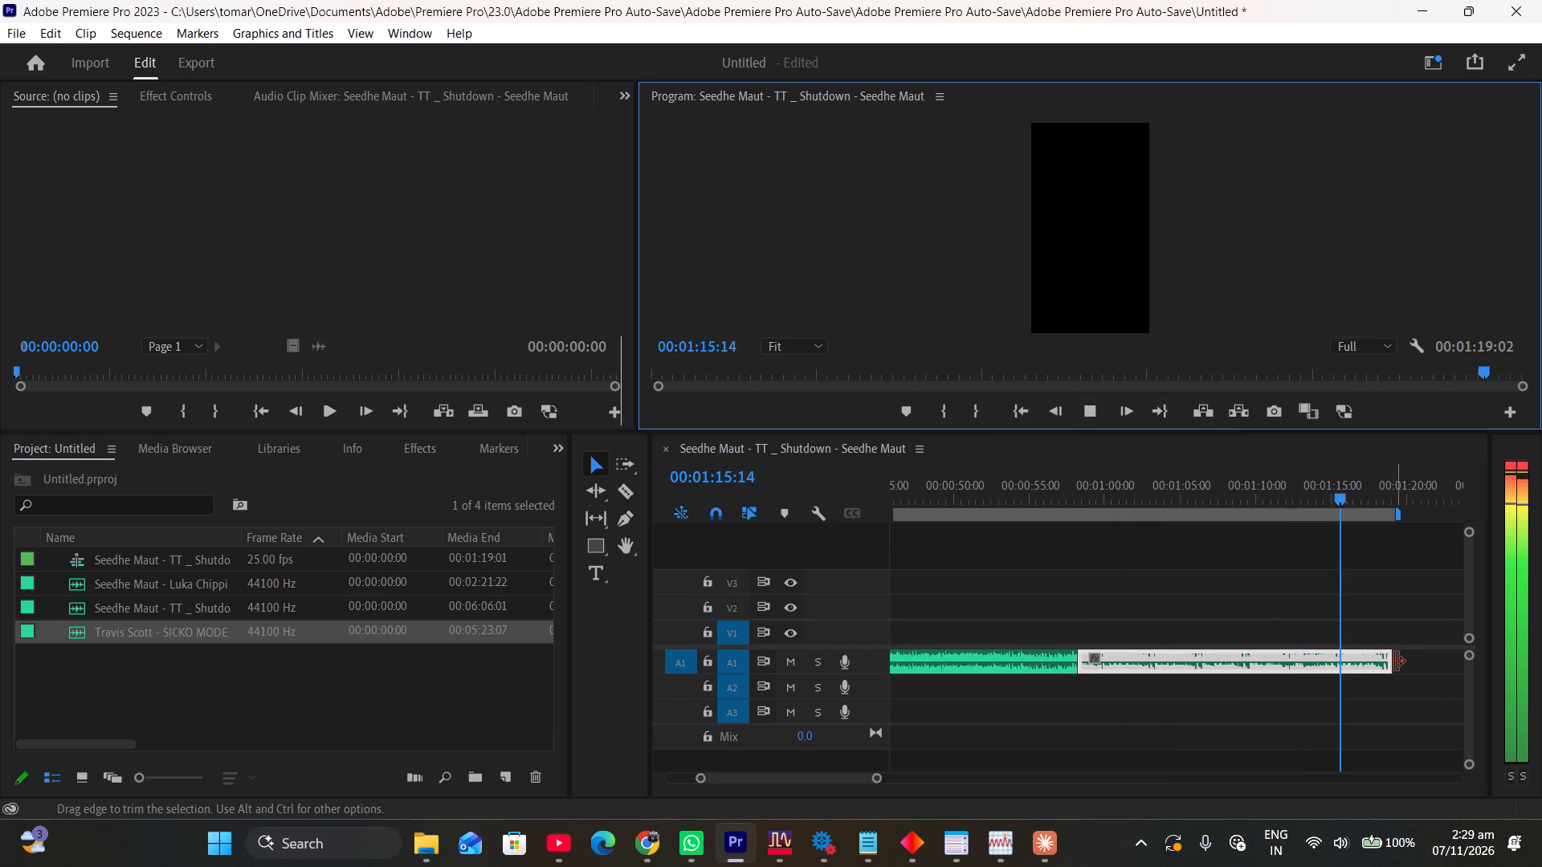
left_click_drag(1393, 659, 1459, 658)
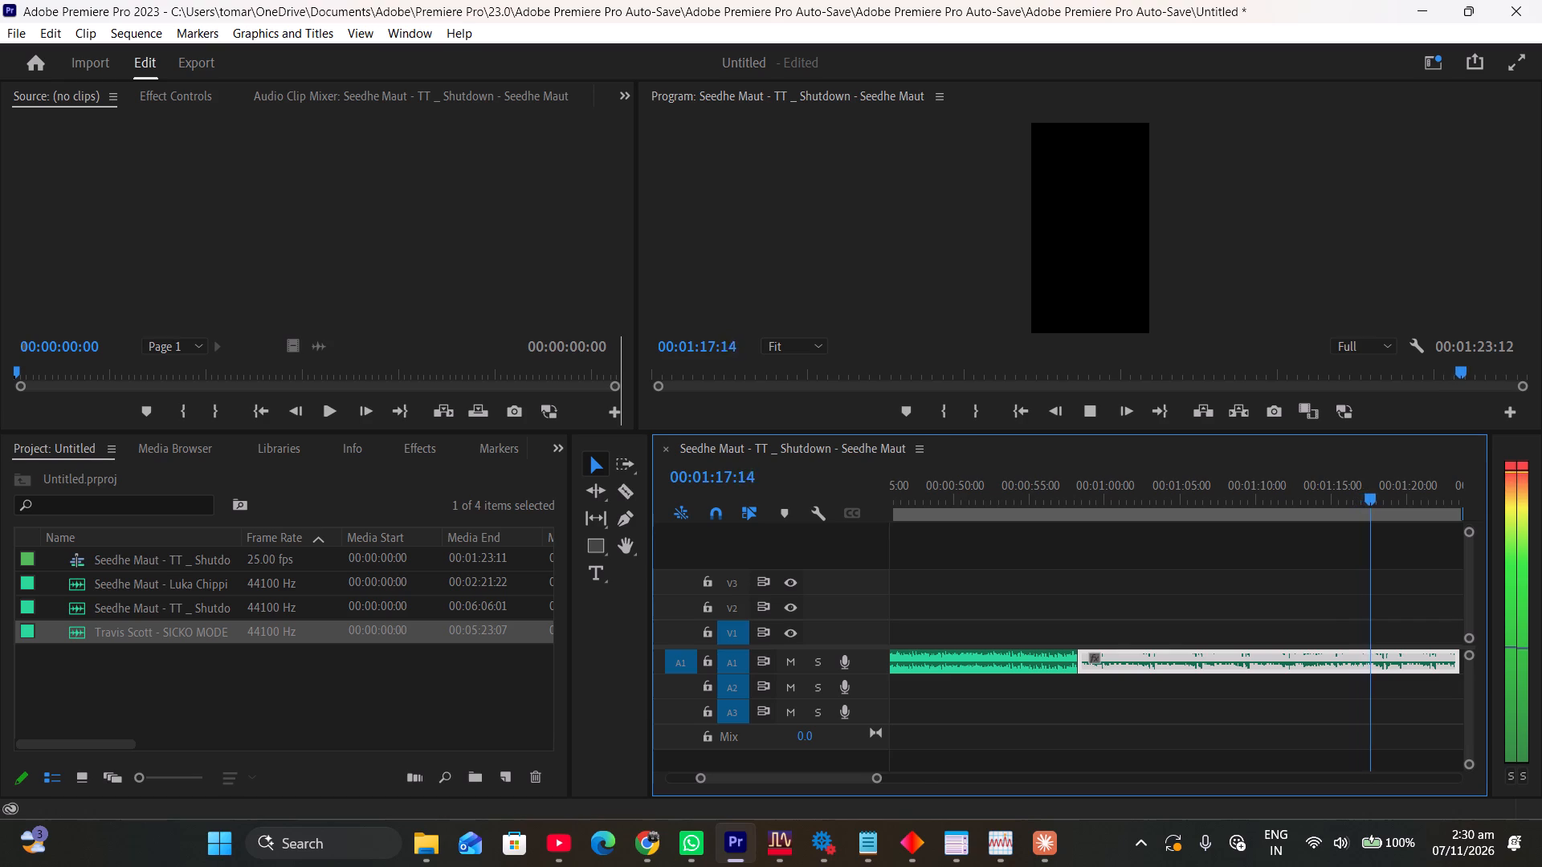
left_click_drag(840, 778, 857, 775)
left_click_drag(1067, 663, 1183, 661)
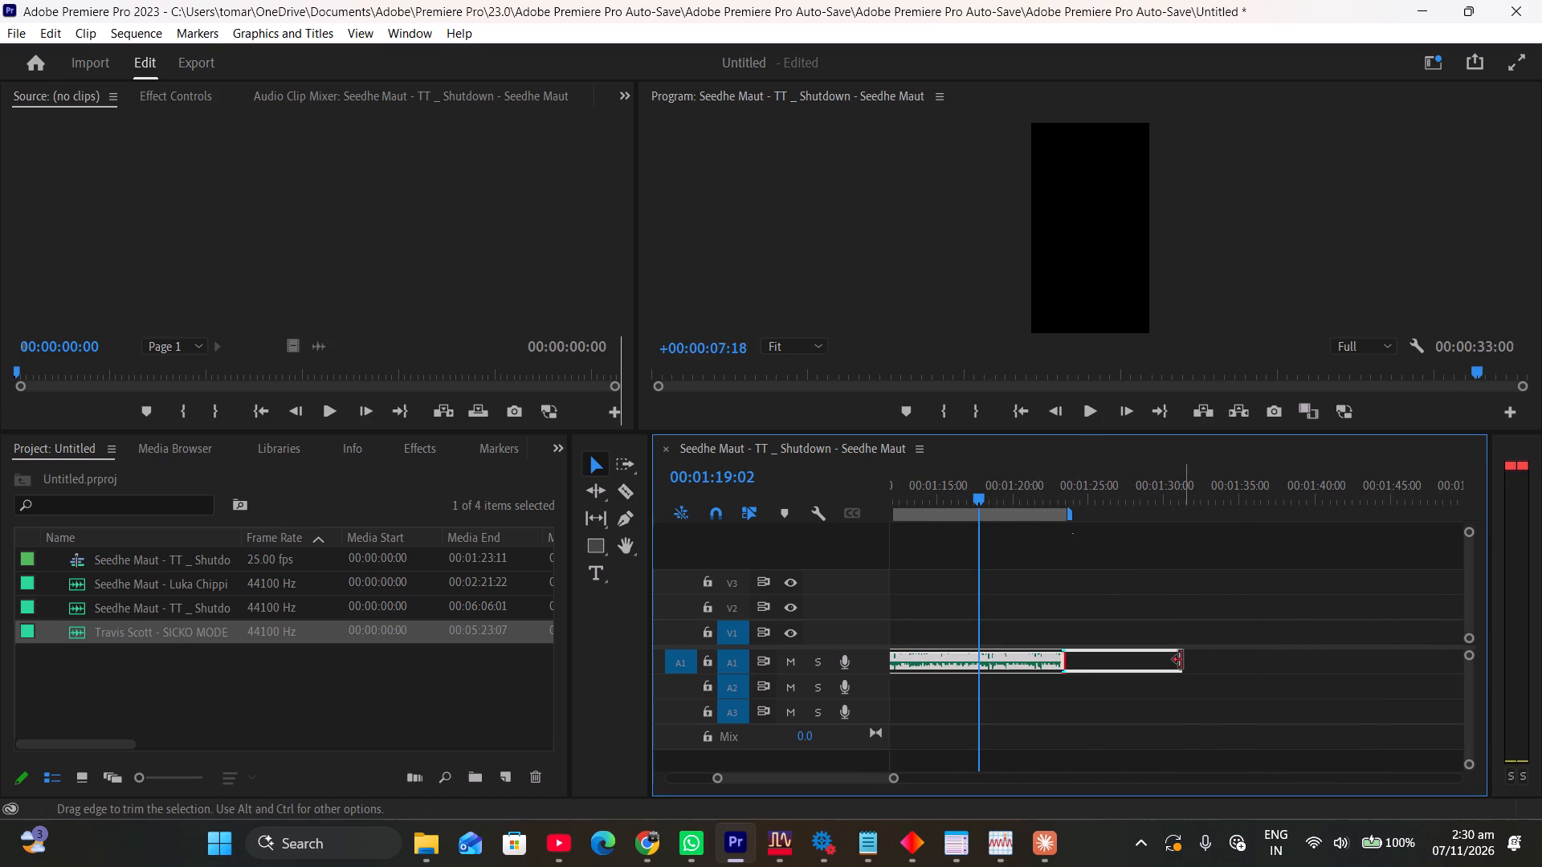
Continue auditioning the second clip and extend its end to about 00:01:48:06.
left_click(1080, 490)
left_click(1087, 405)
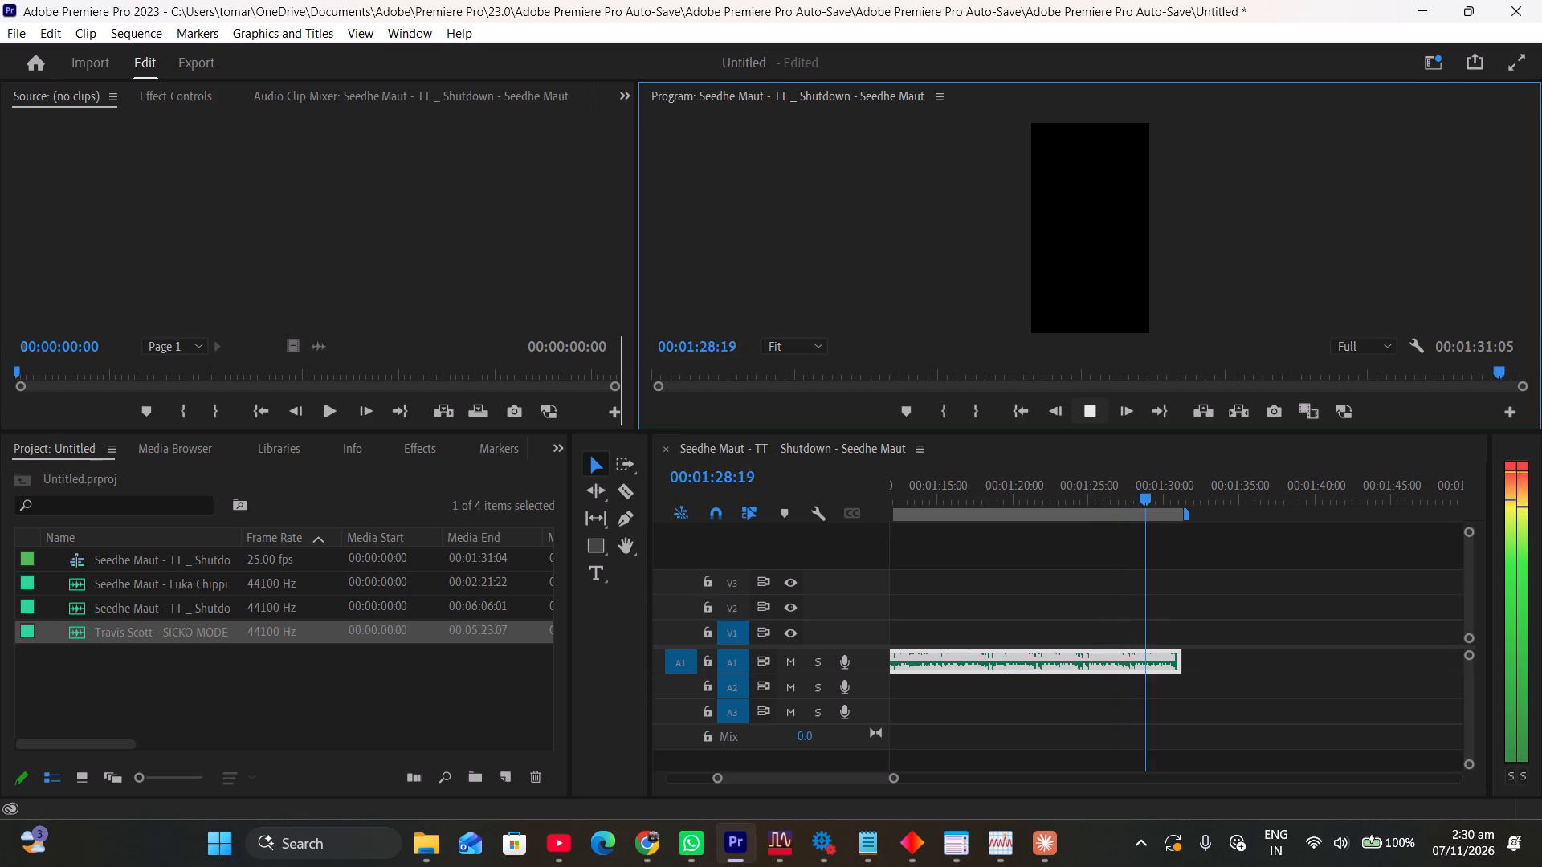
left_click(1091, 410)
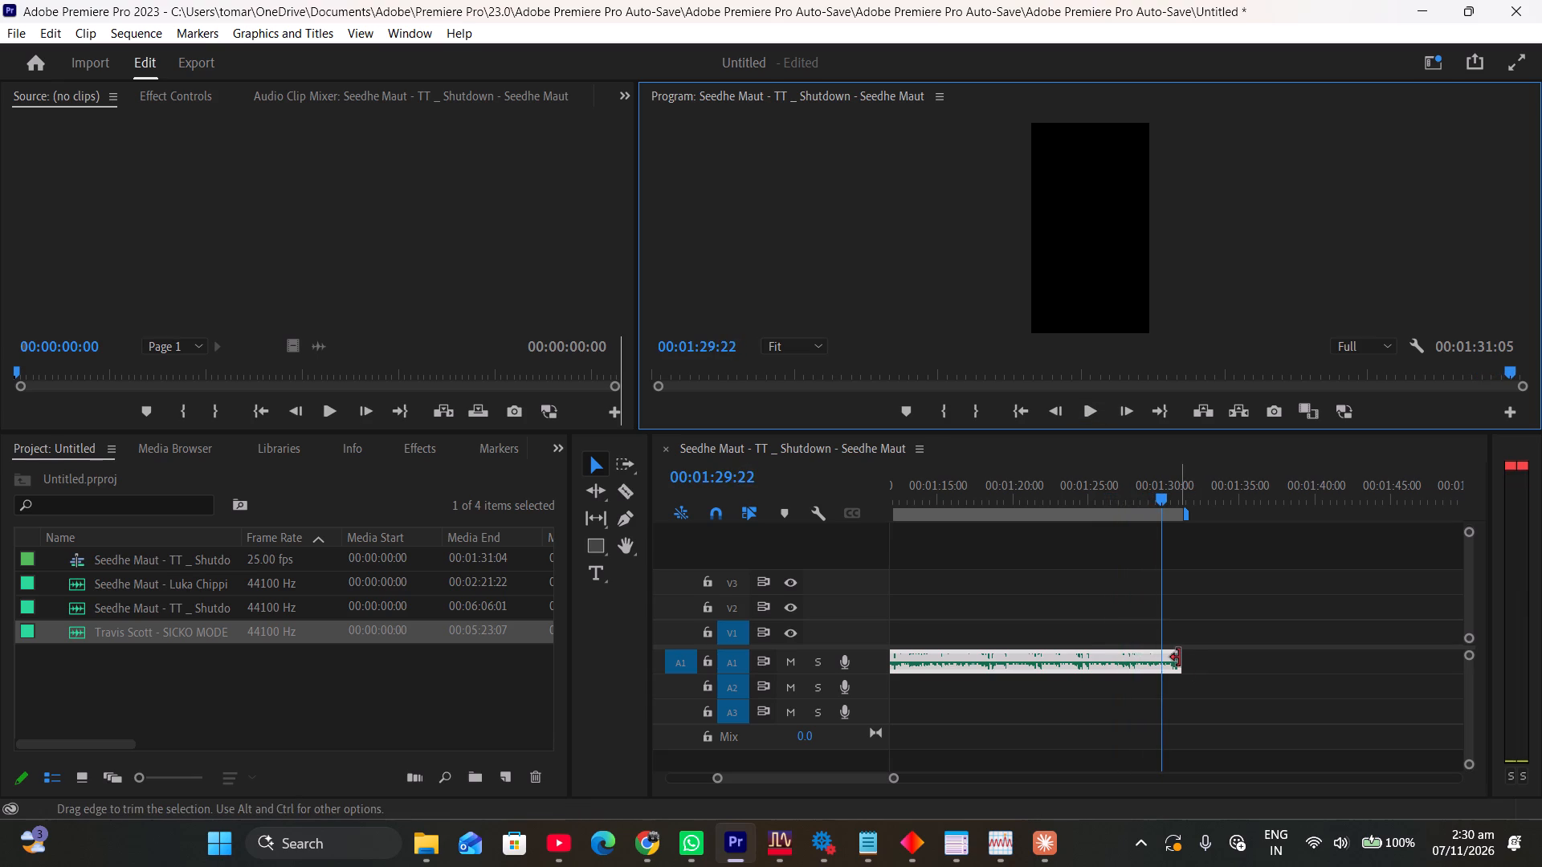
left_click_drag(1181, 657, 1182, 657)
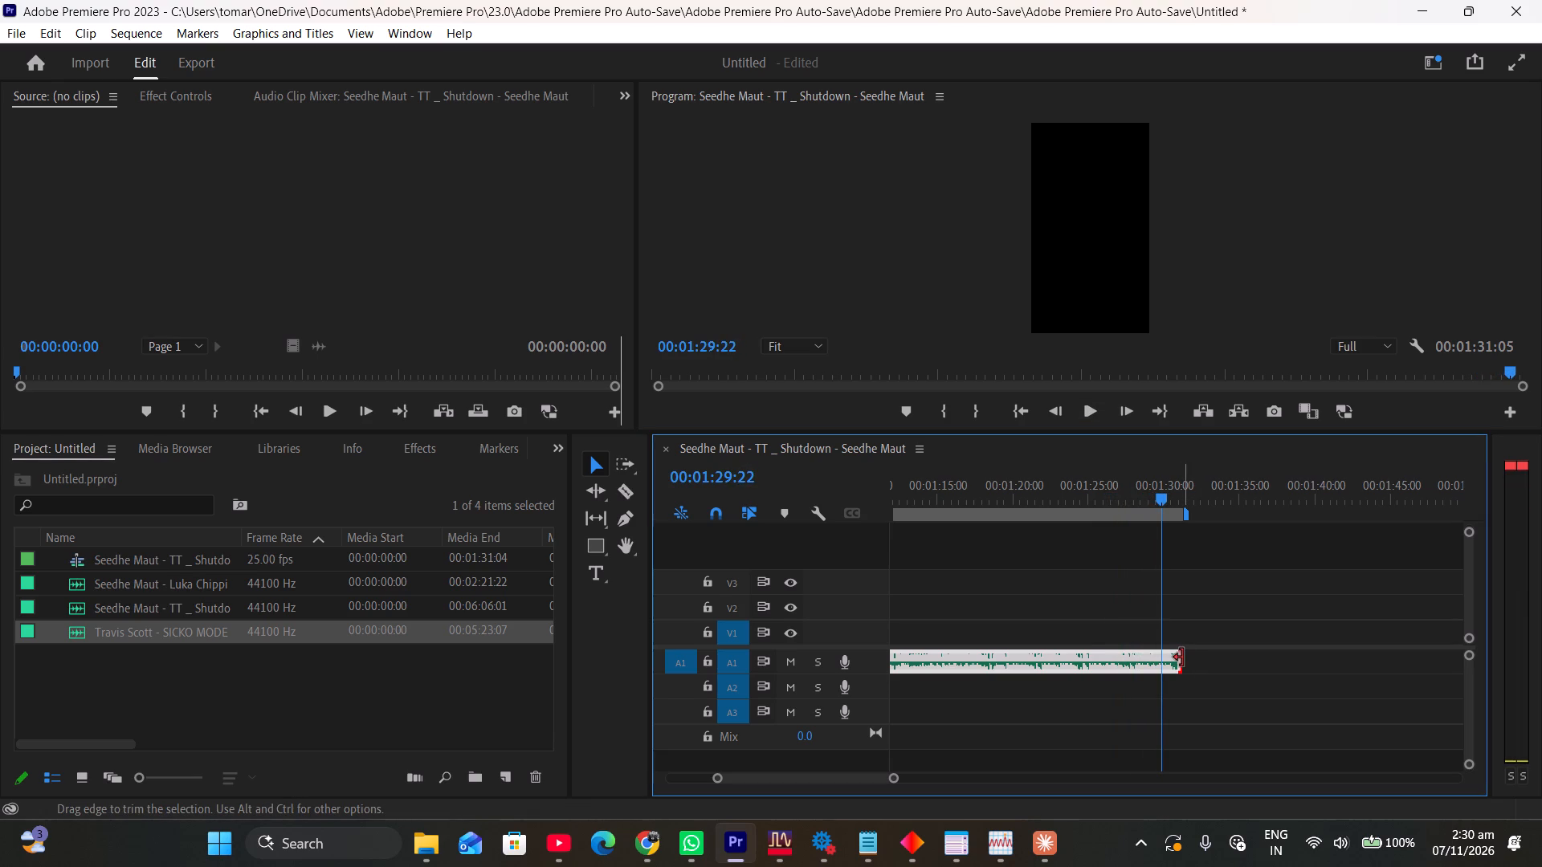
left_click_drag(1182, 657, 1161, 651)
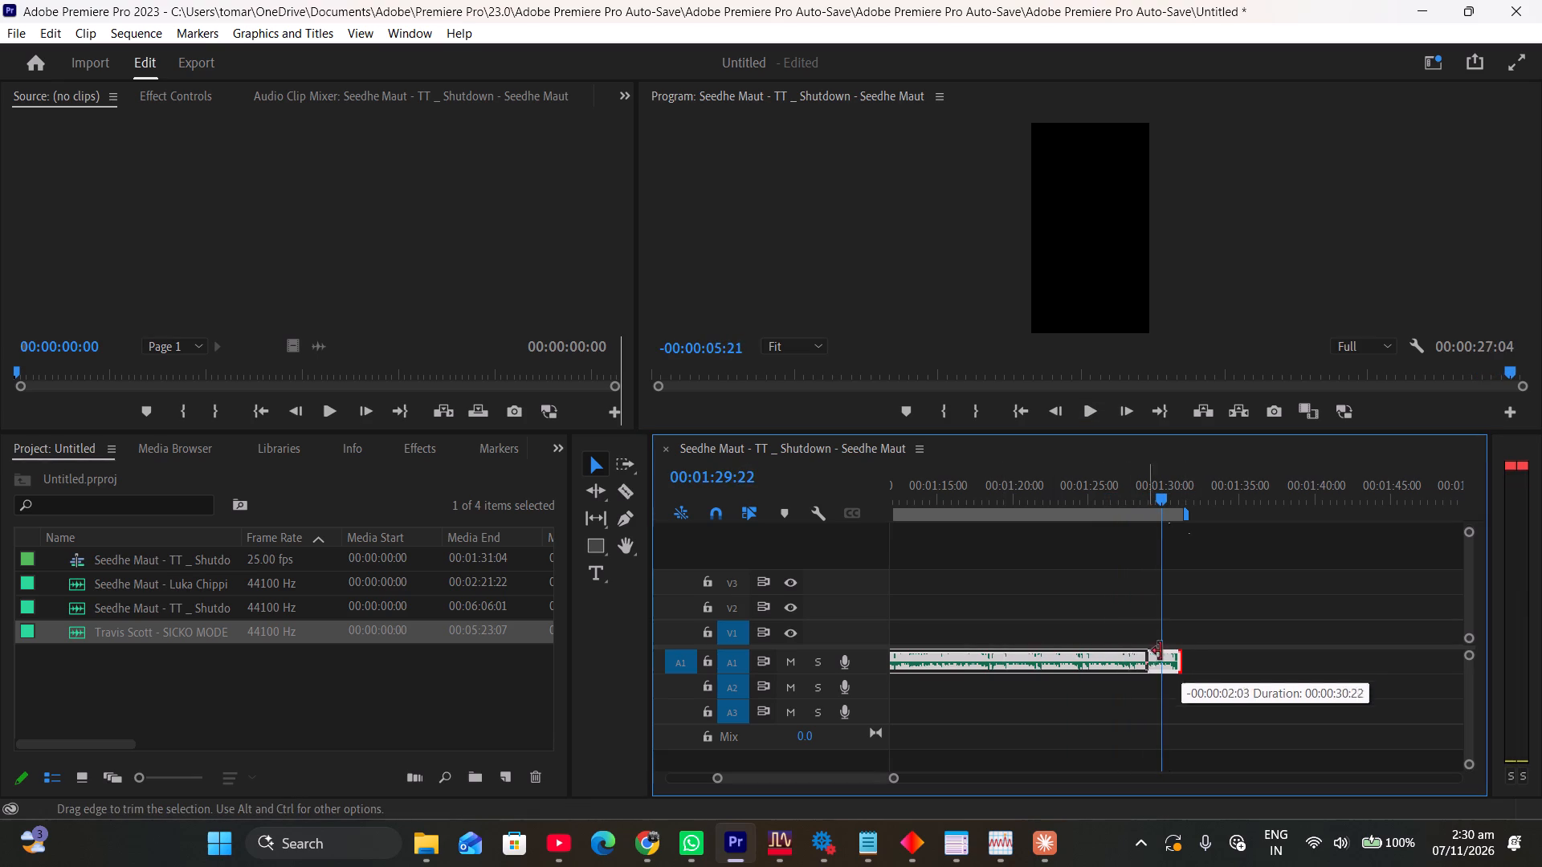
left_click_drag(1161, 651, 1386, 651)
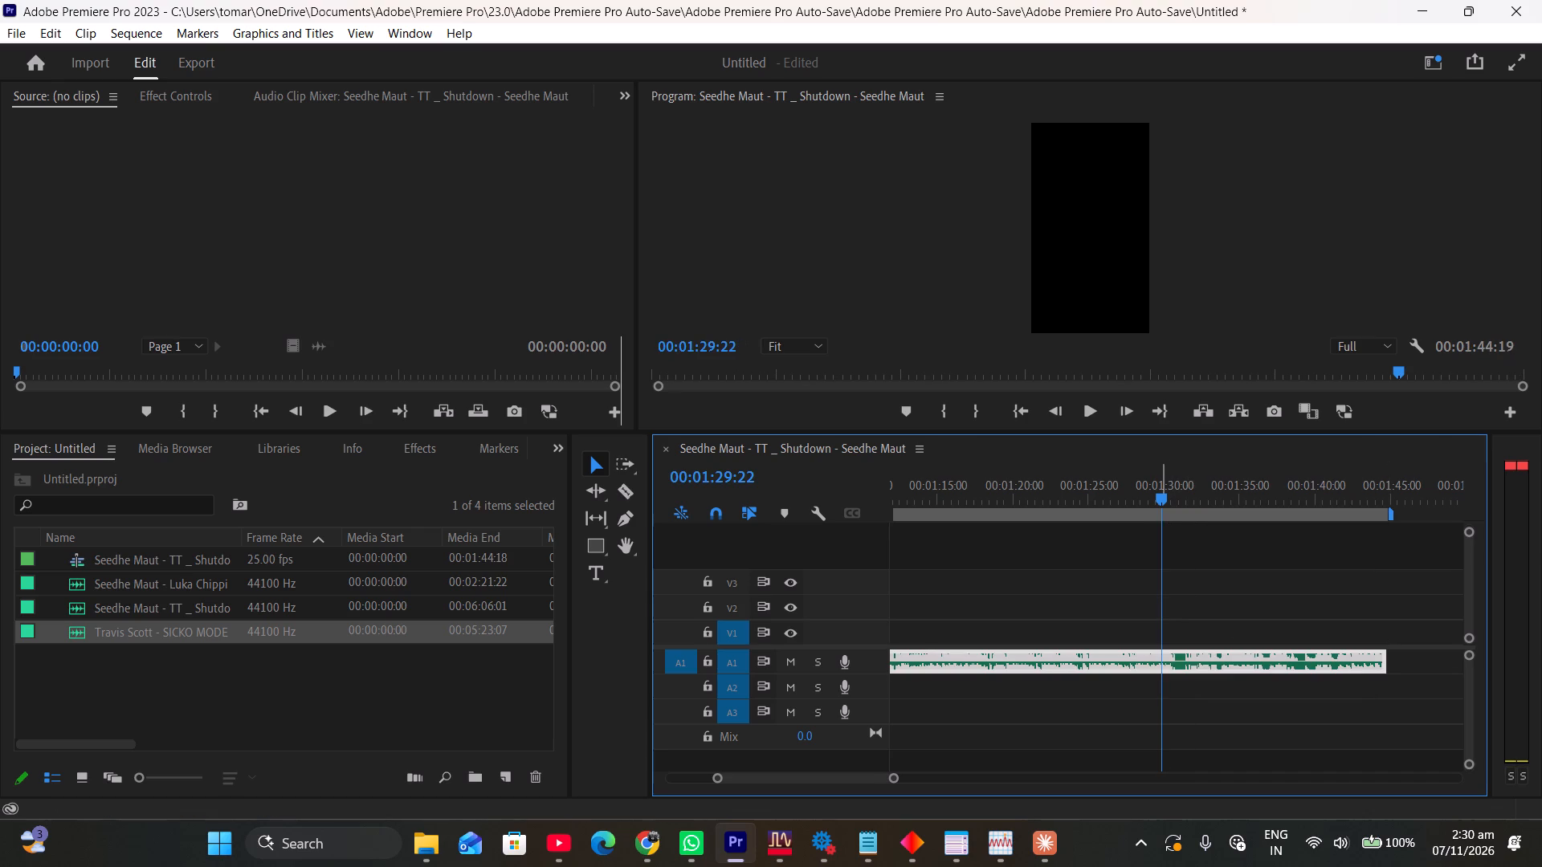
left_click(1095, 405)
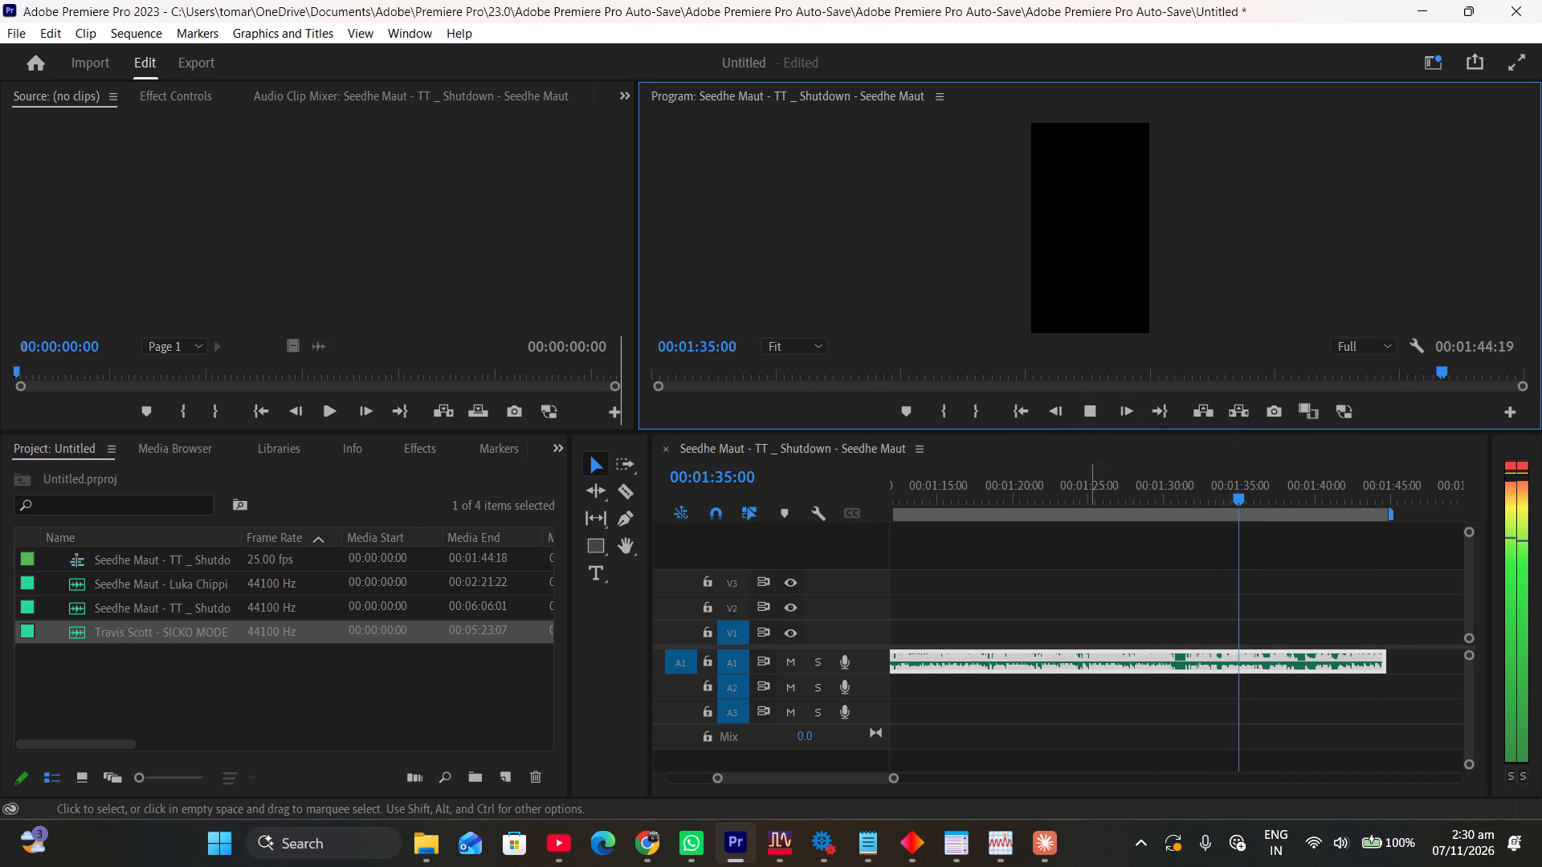
left_click_drag(1386, 662, 1439, 662)
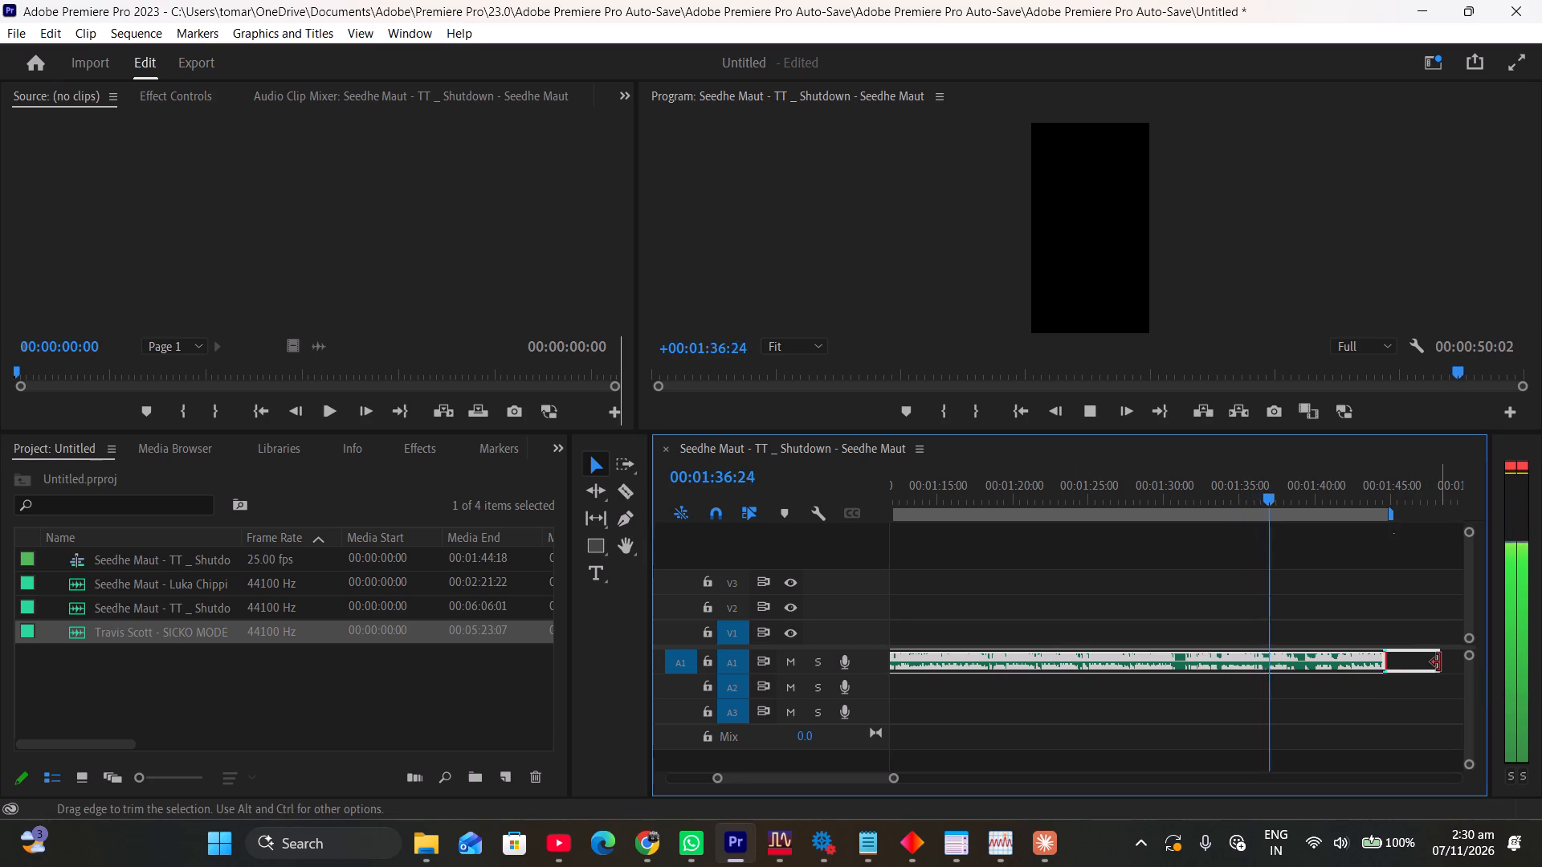
Listen for the cut point and split the second A1 clip with the Razor tool at 00:01:45:16.
left_click(1085, 407)
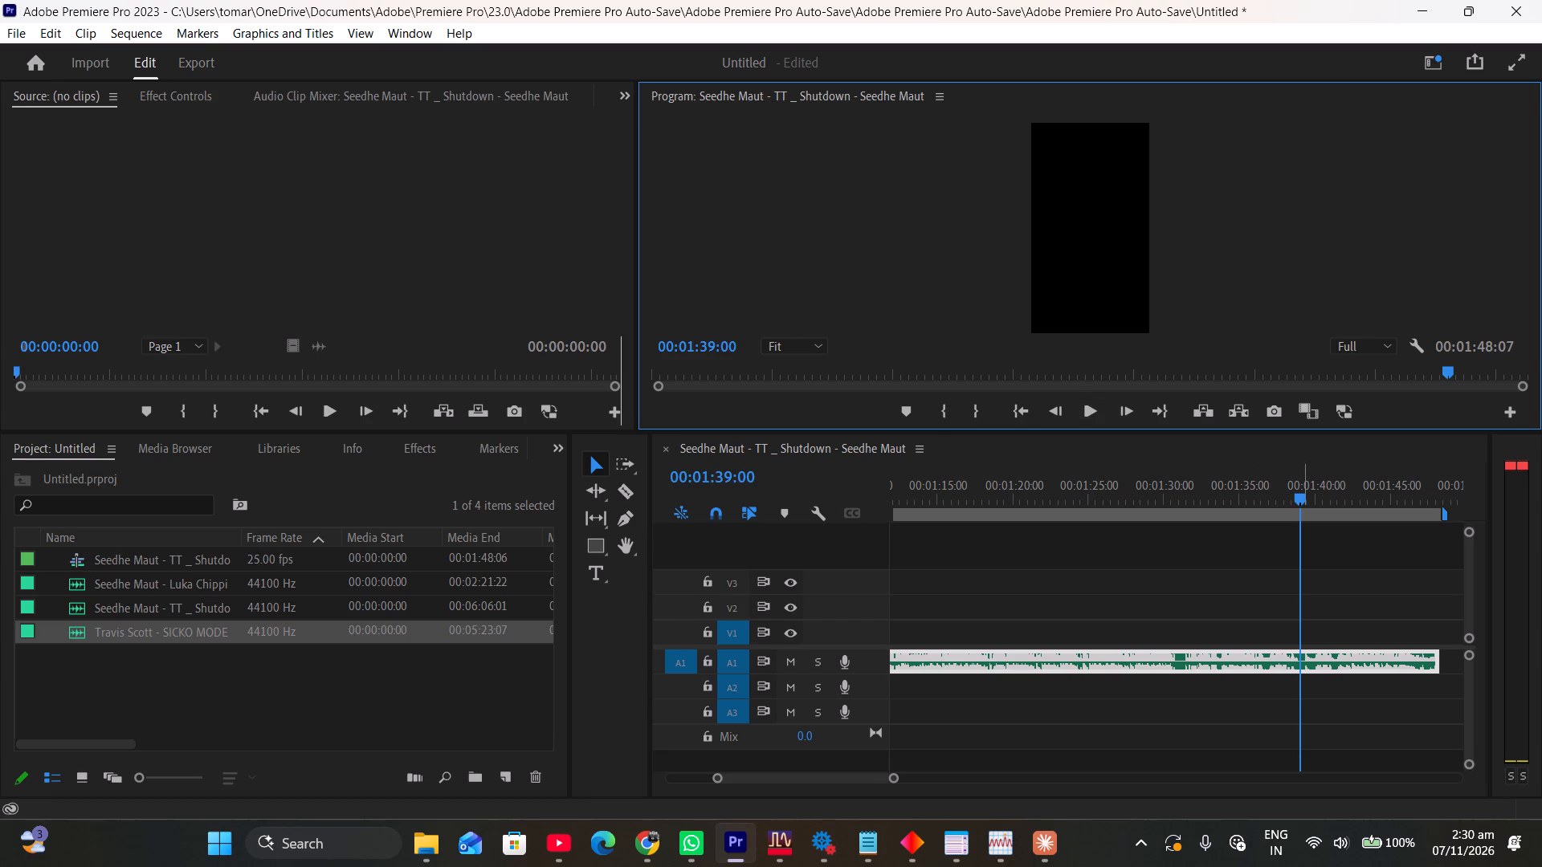
left_click(1088, 408)
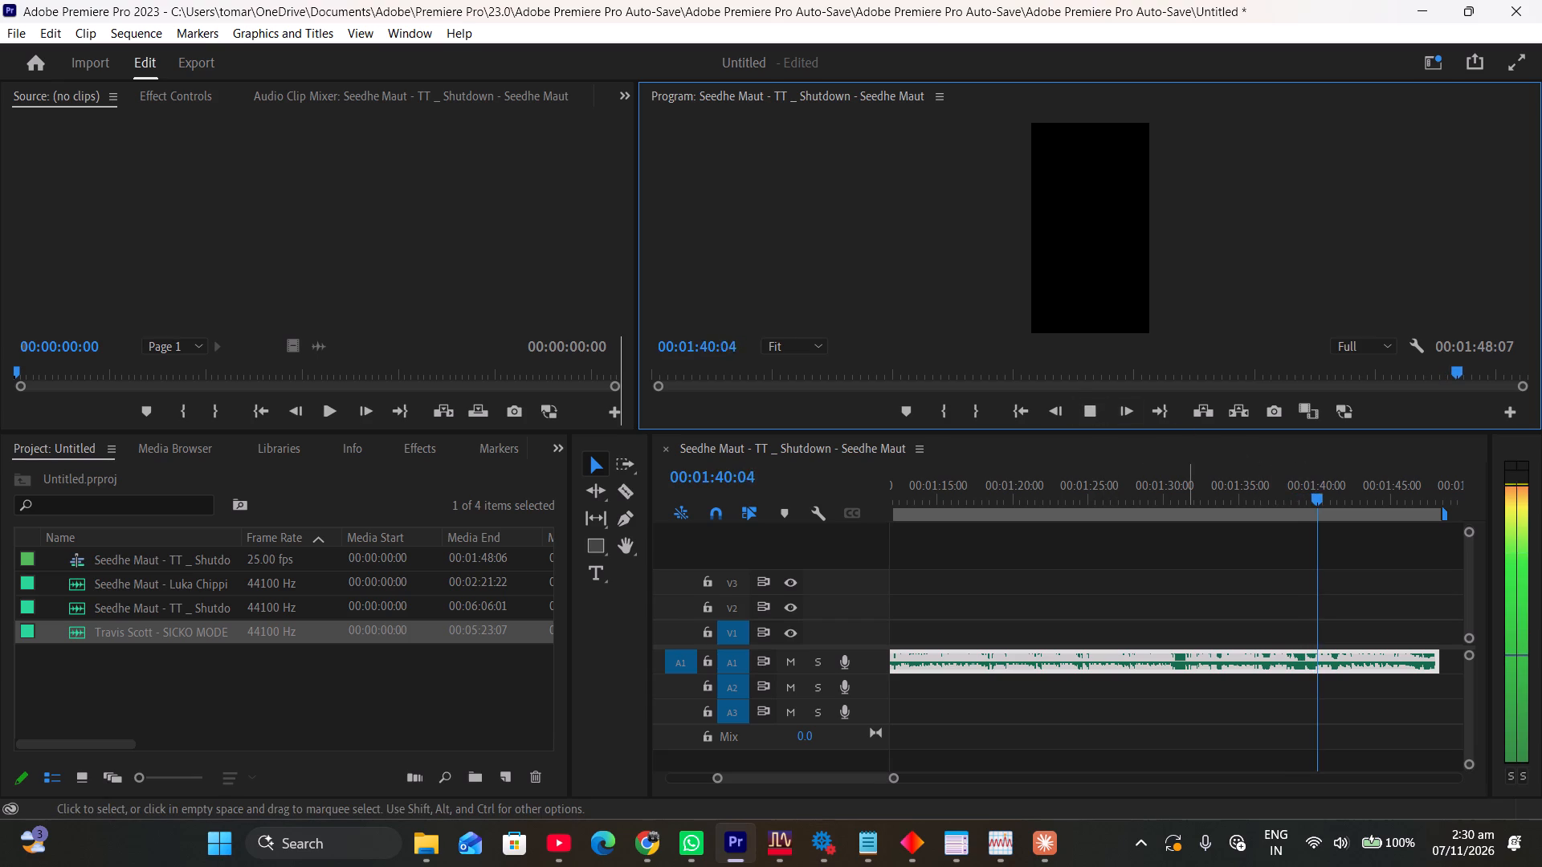
left_click(1086, 409)
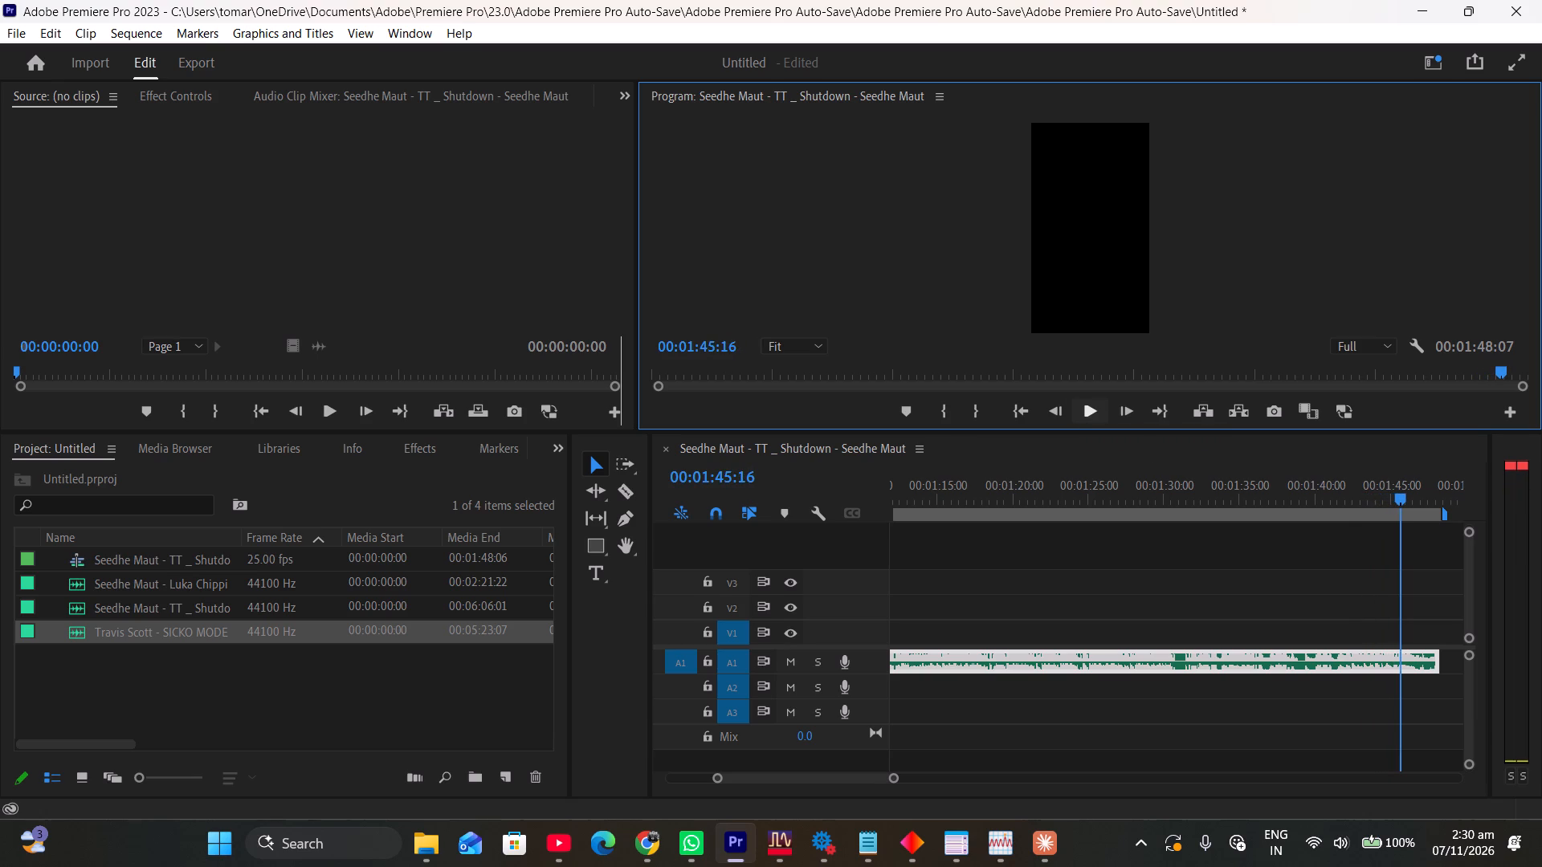
left_click(623, 495)
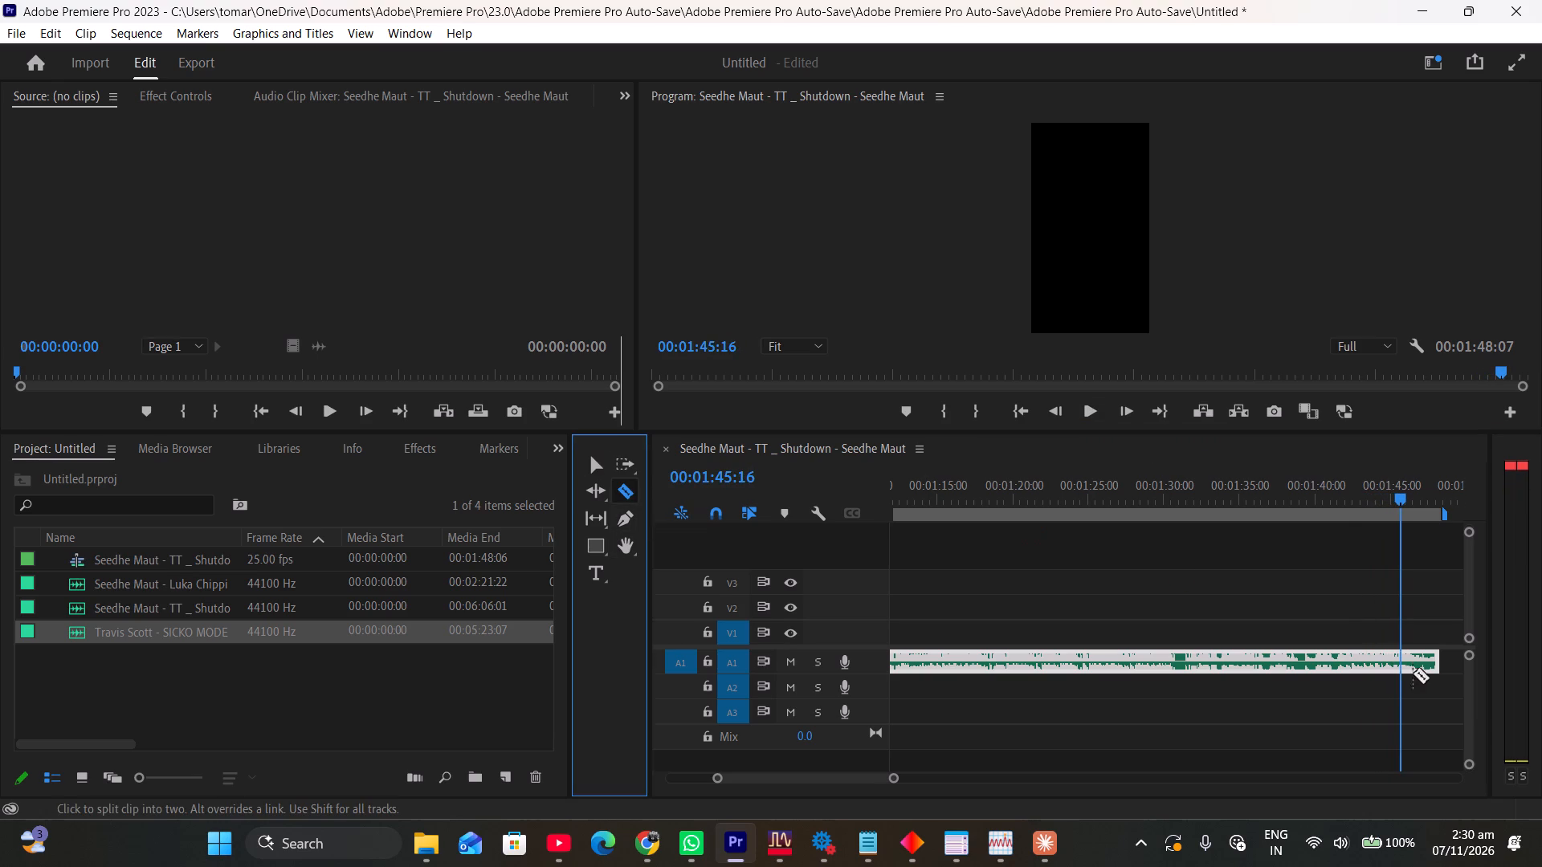
left_click(1397, 661)
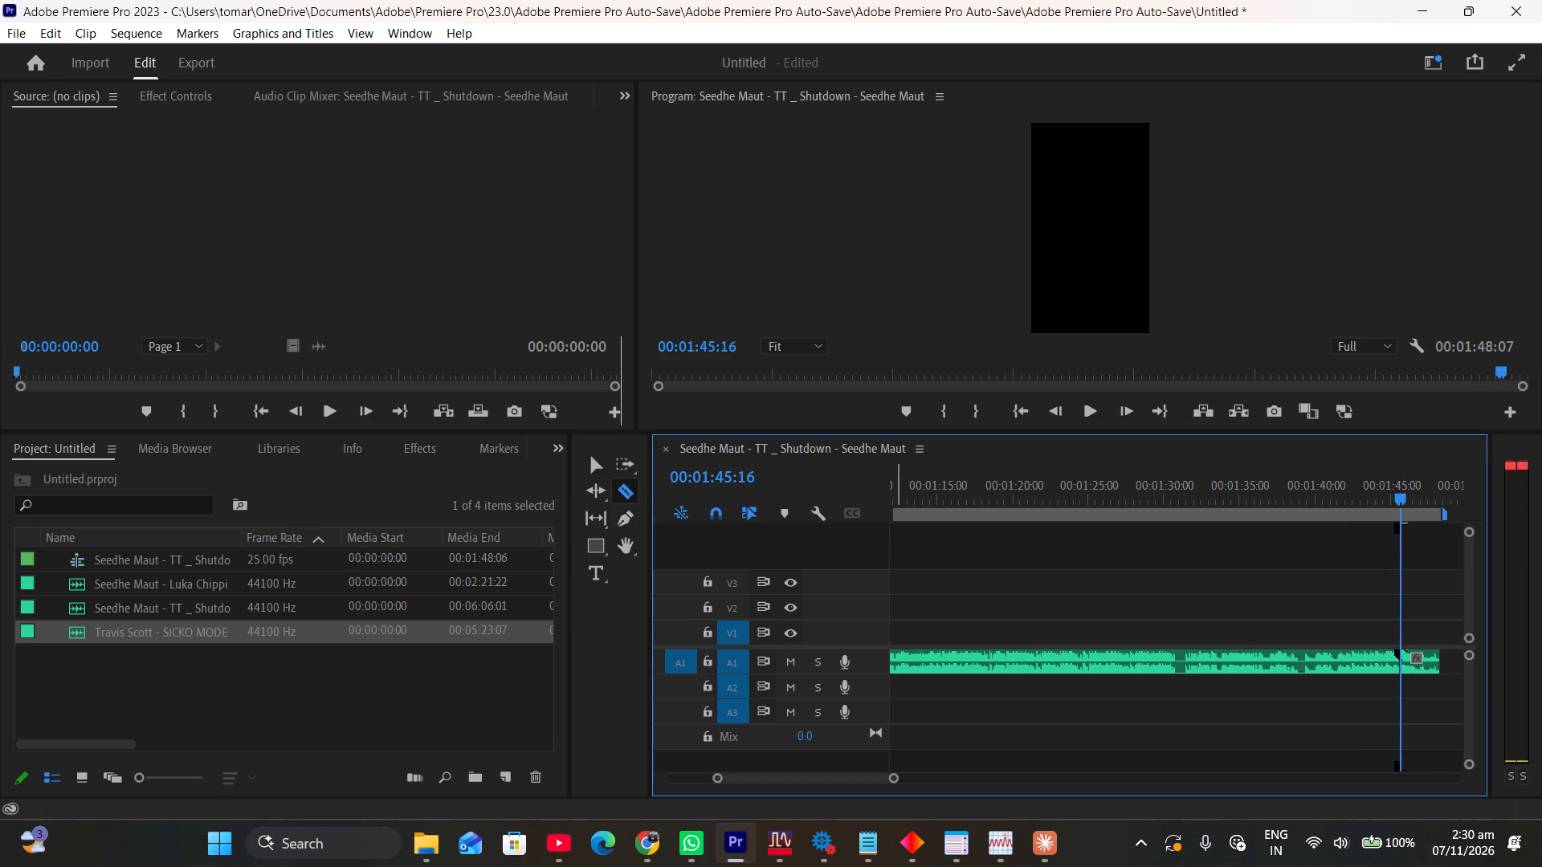
Delete the second clip's long section before the cut and move the short remaining piece against the first clip's end.
left_click(589, 464)
left_click(1095, 651)
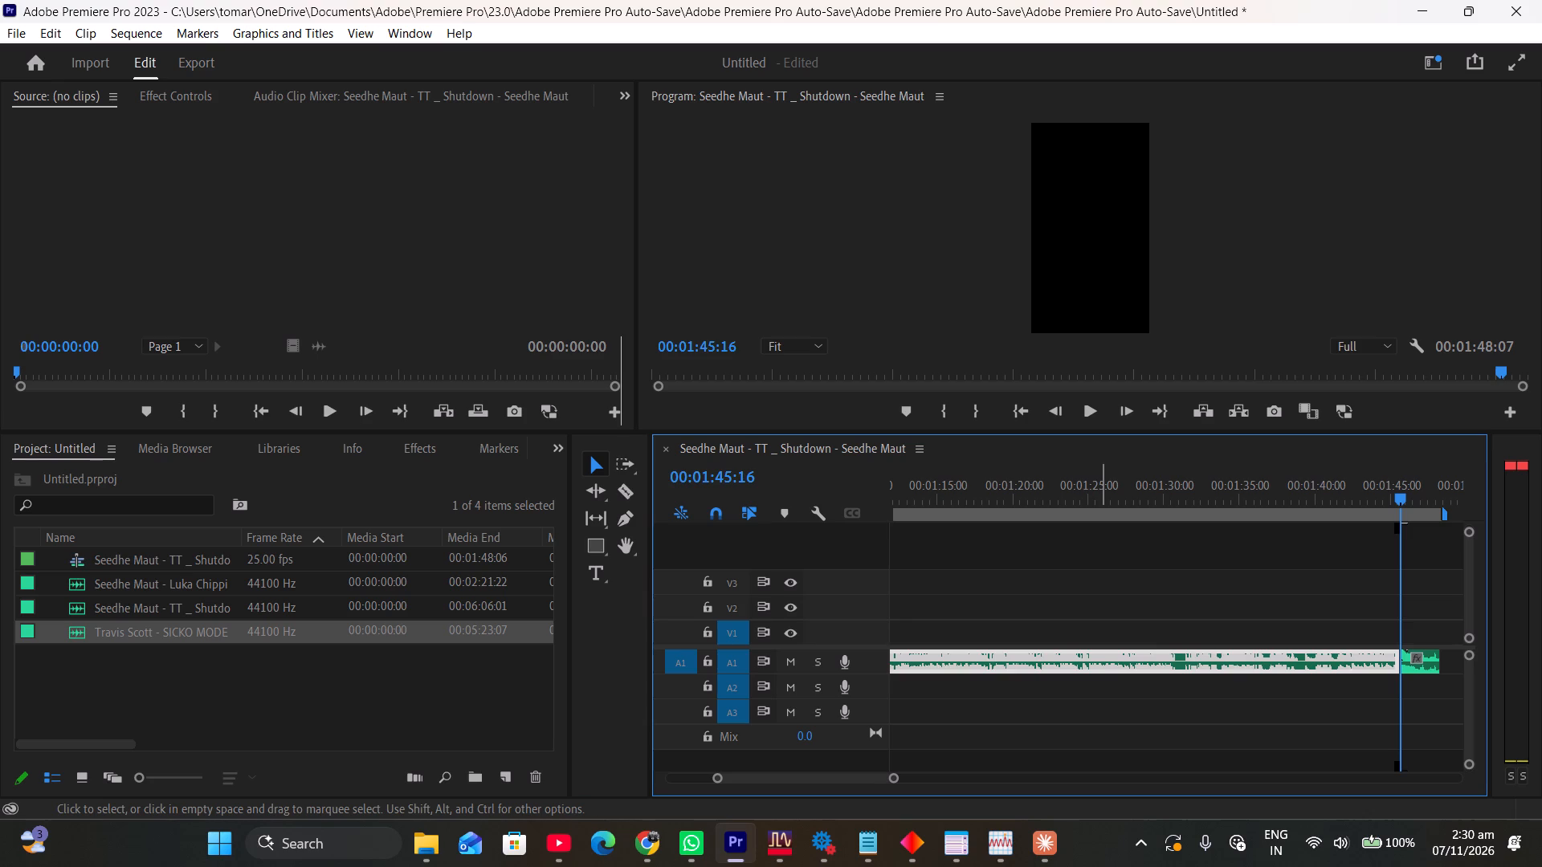
key("Delete")
left_click_drag(1422, 655, 932, 662)
scroll(1062, 672, "up", 12)
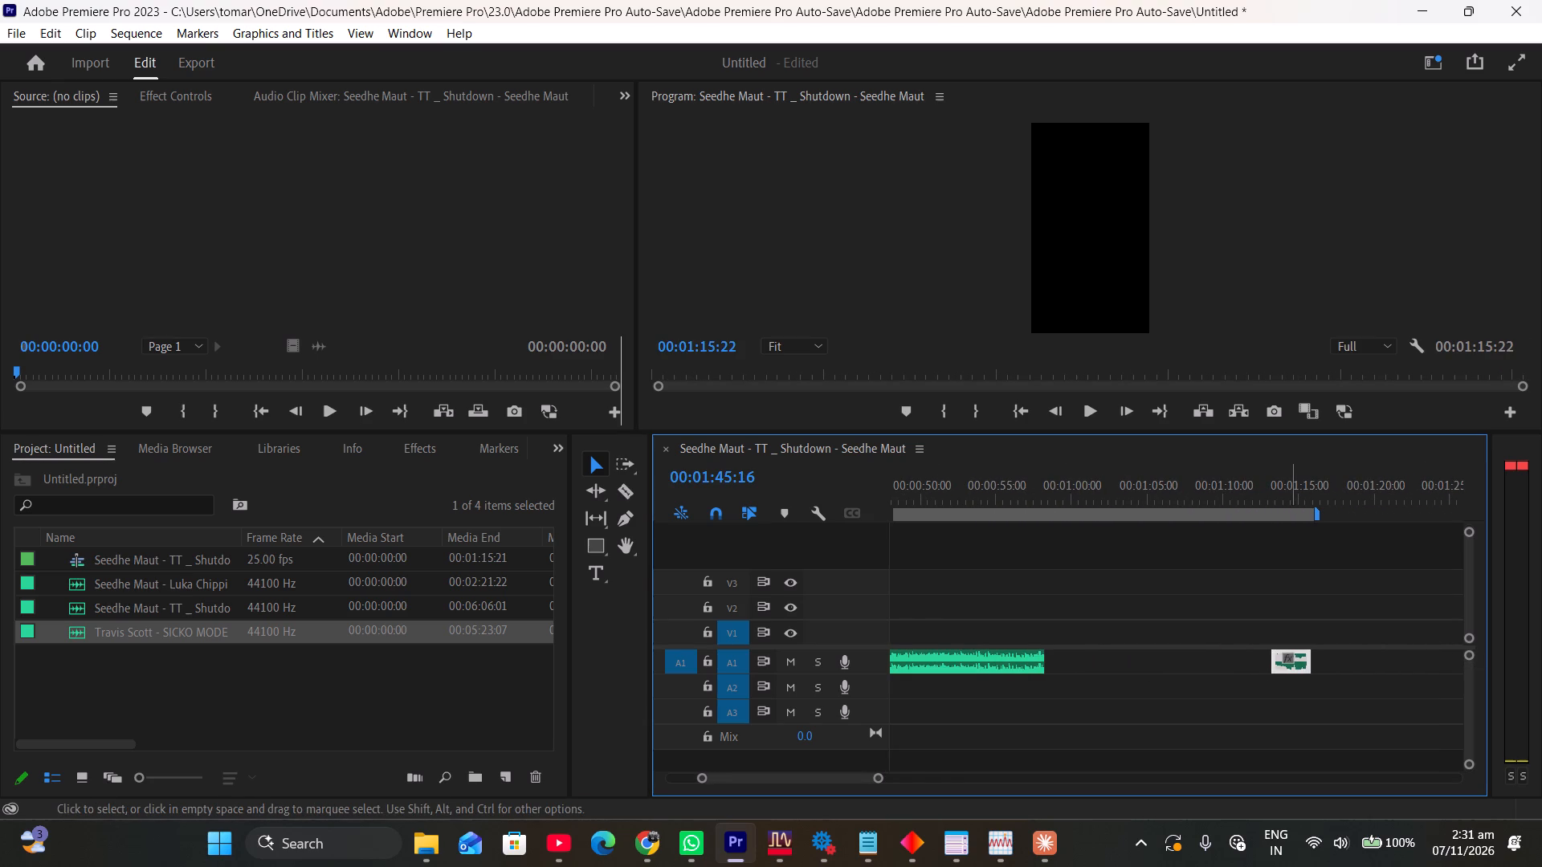
left_click_drag(1289, 657, 1059, 657)
Play the sequence from 00:00:56:07 to audition the join with the shortened second clip.
left_click_drag(1029, 487, 1018, 487)
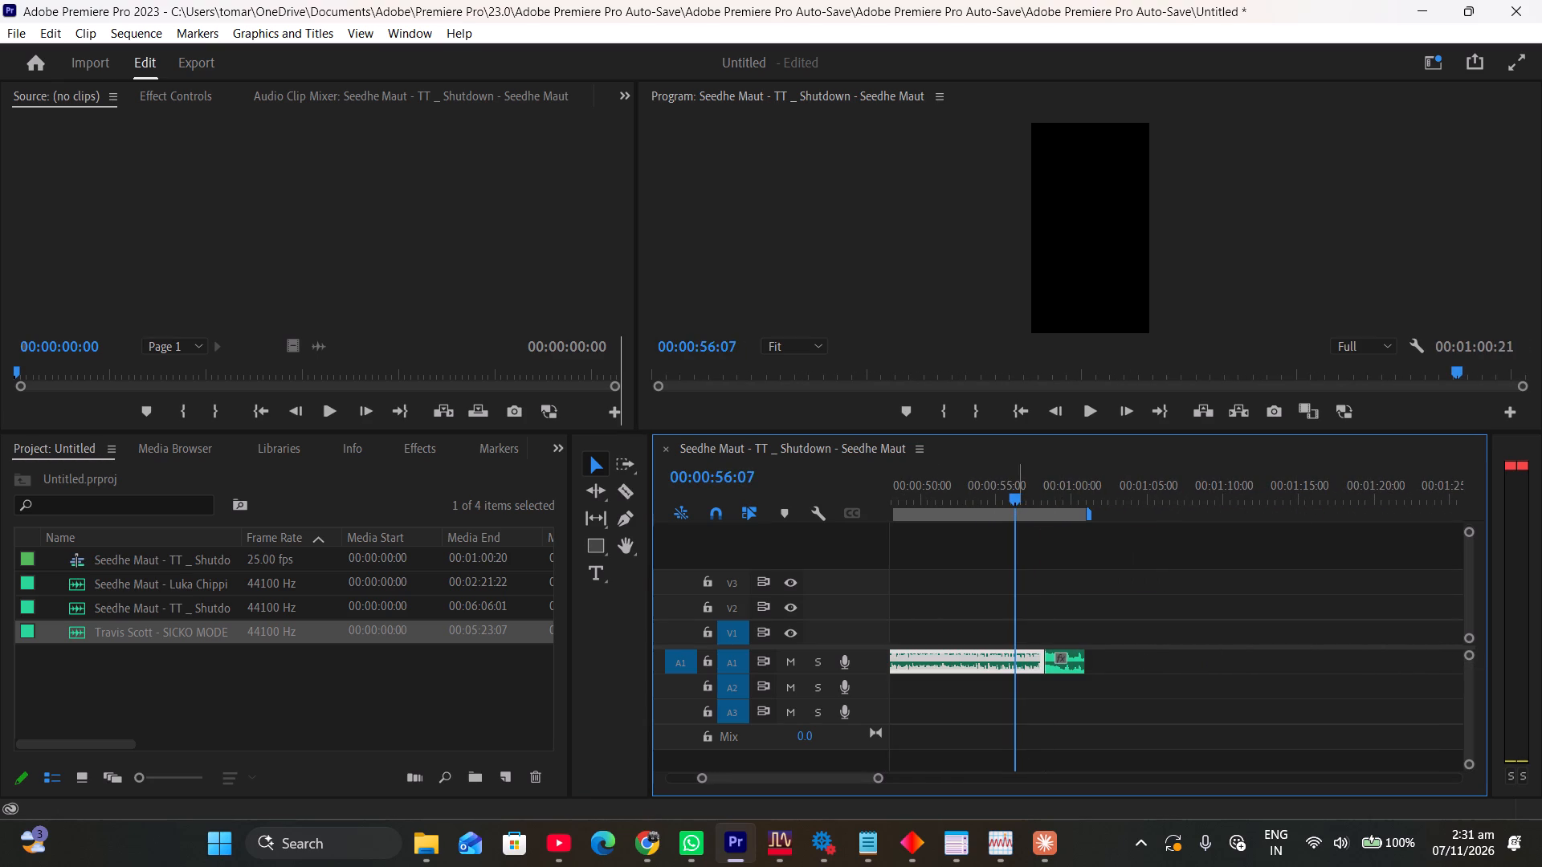
left_click(1084, 417)
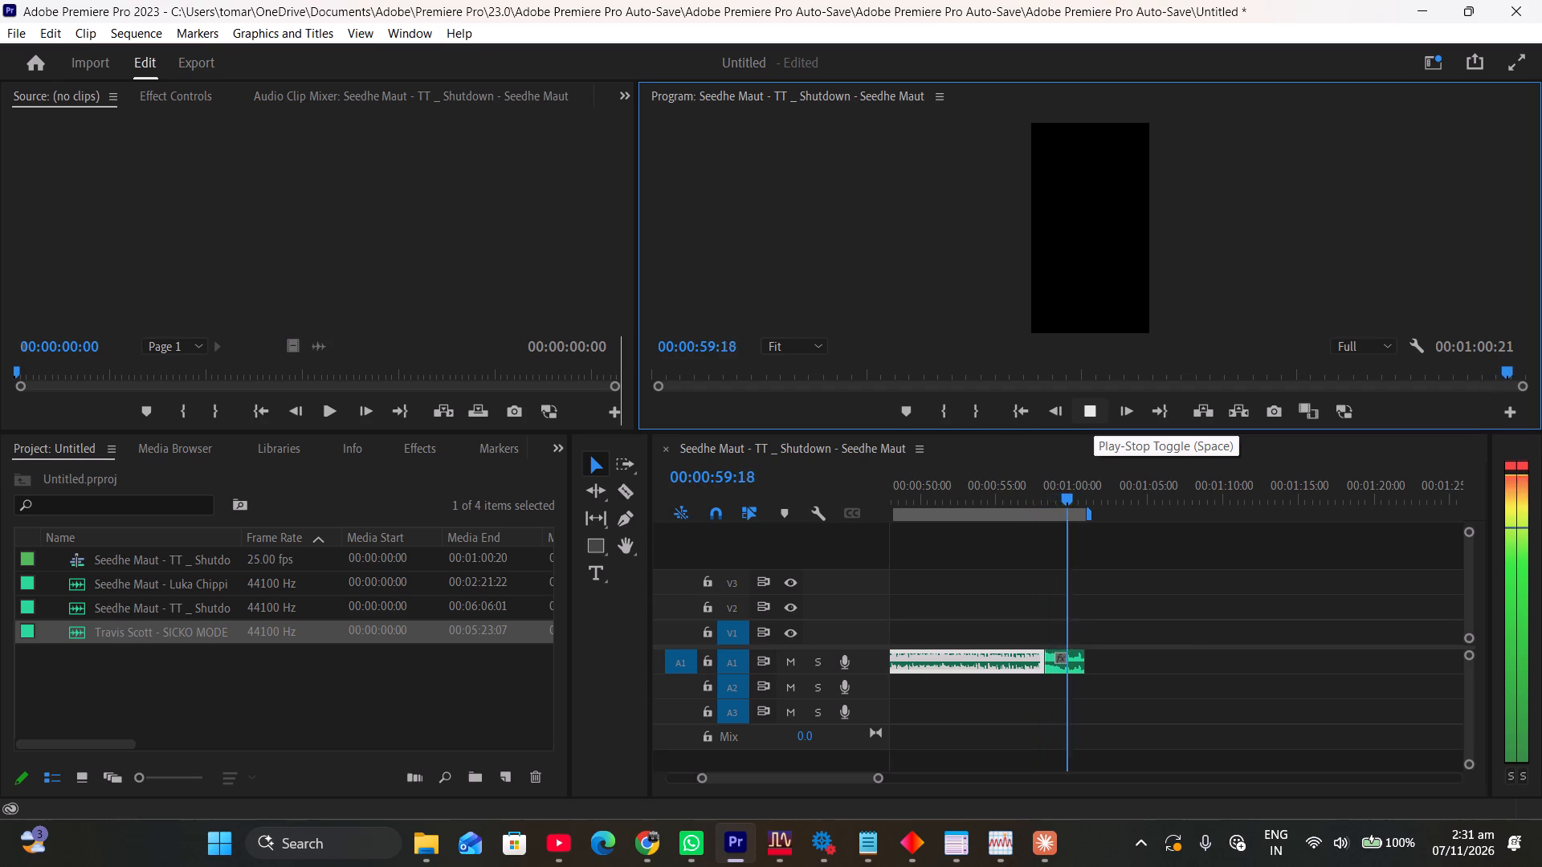
double_click(1089, 408)
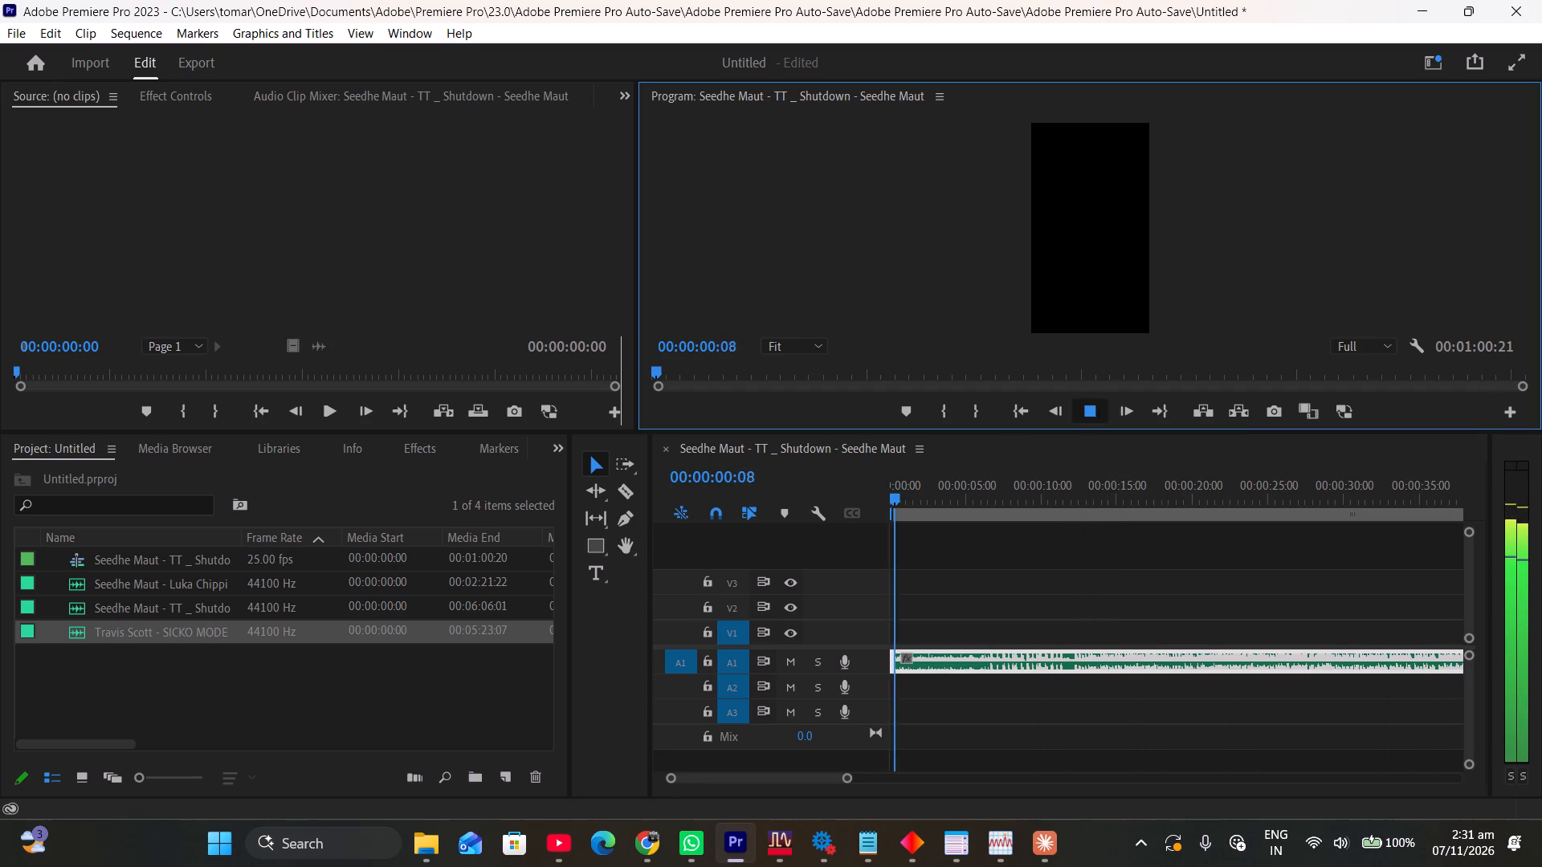
Extend the end of the second A1 clip to about 00:01:02:05.
left_click_drag(804, 774, 854, 768)
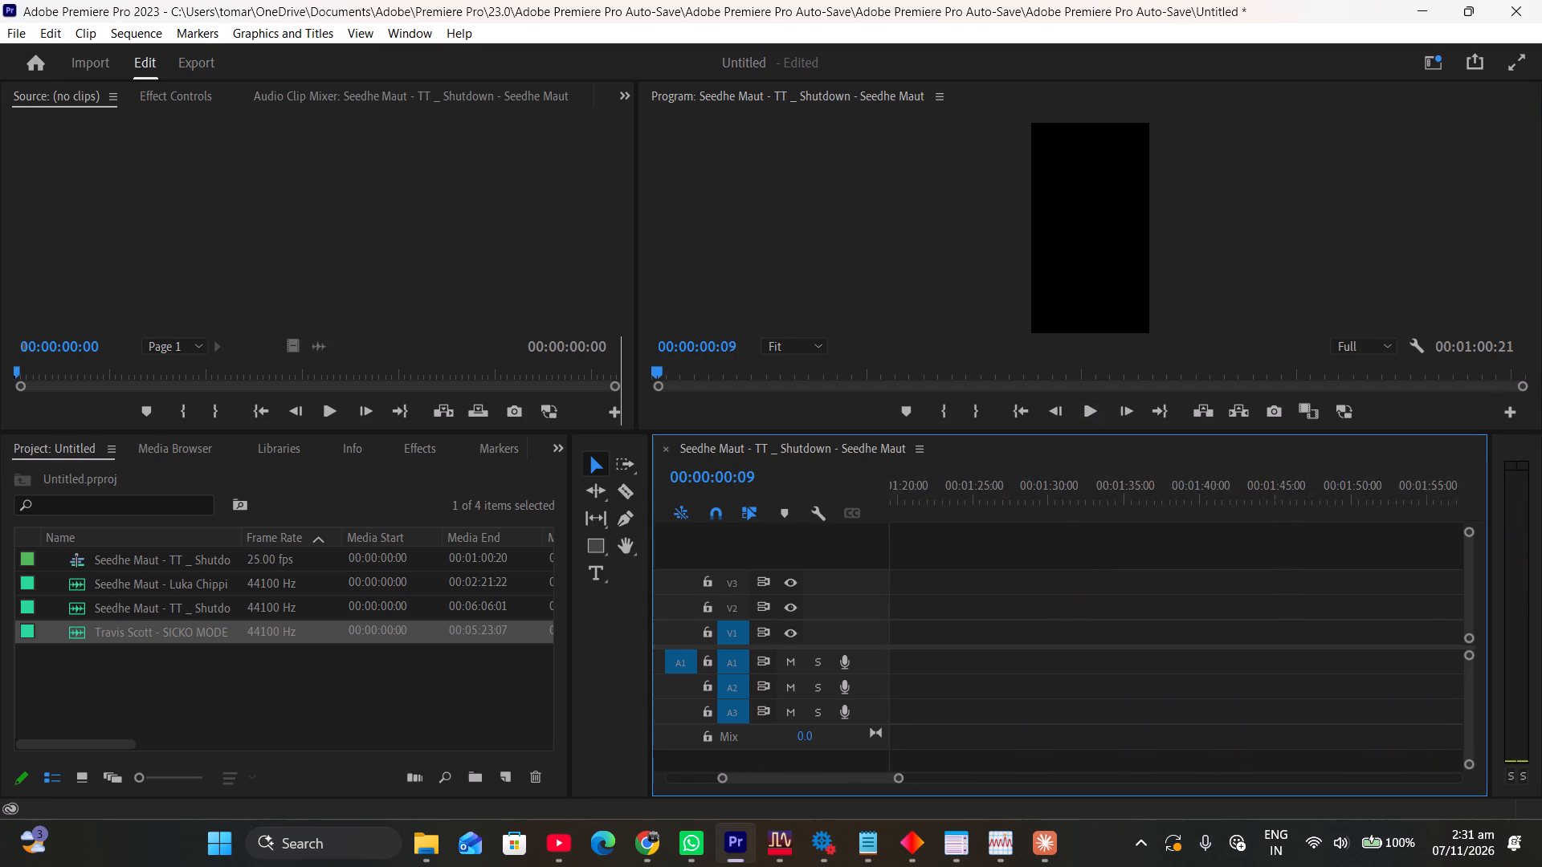
left_click_drag(854, 768, 836, 767)
left_click(1042, 651)
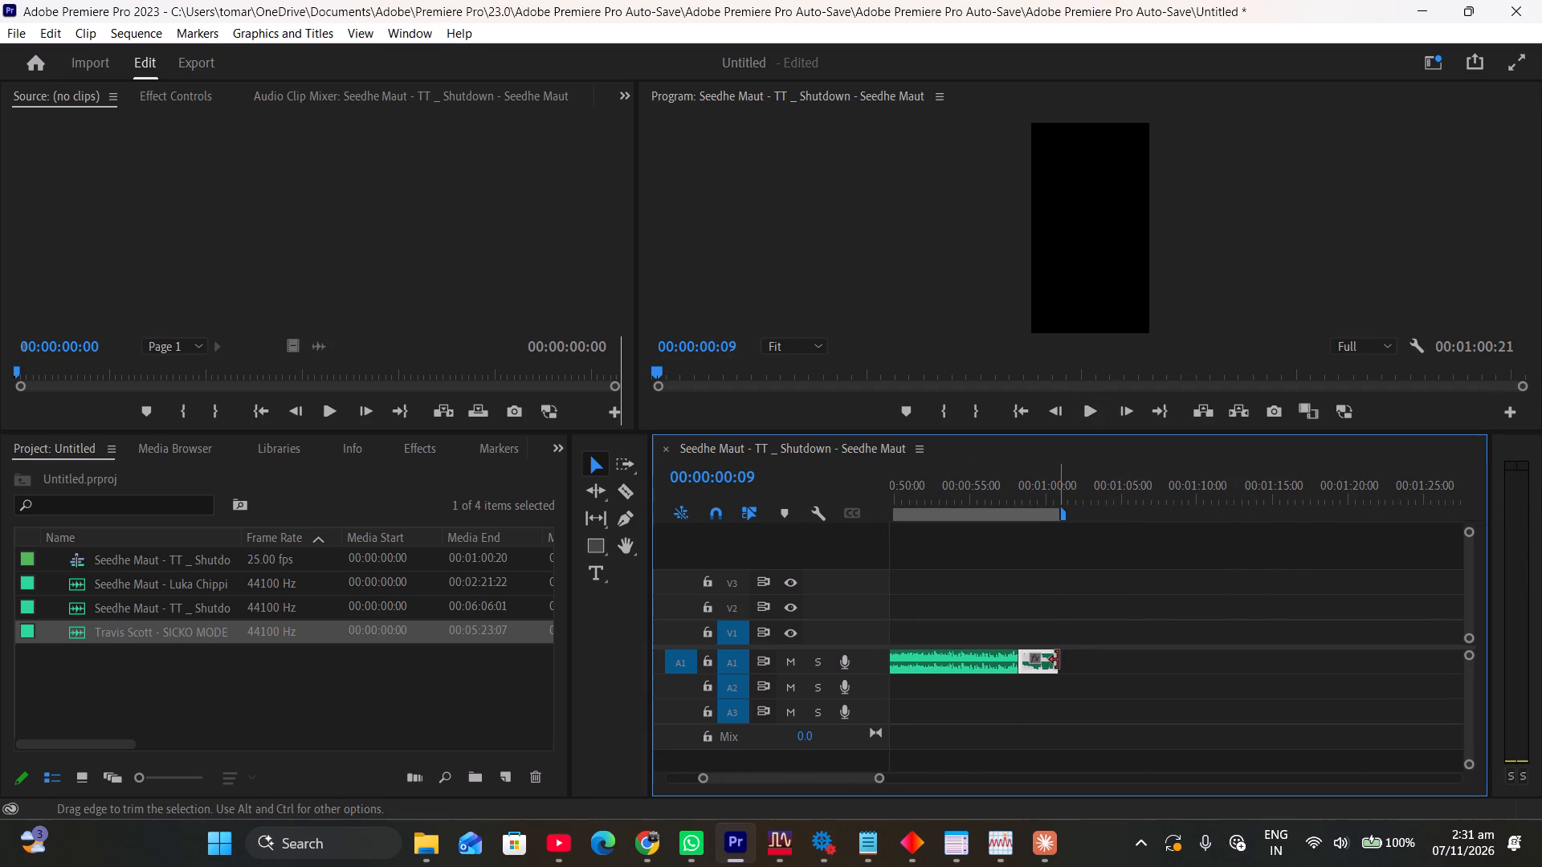
left_click_drag(1058, 660, 1079, 660)
Play the sequence from shortly before the join to audition the first clip's end and the extended second clip.
left_click_drag(1030, 482, 988, 485)
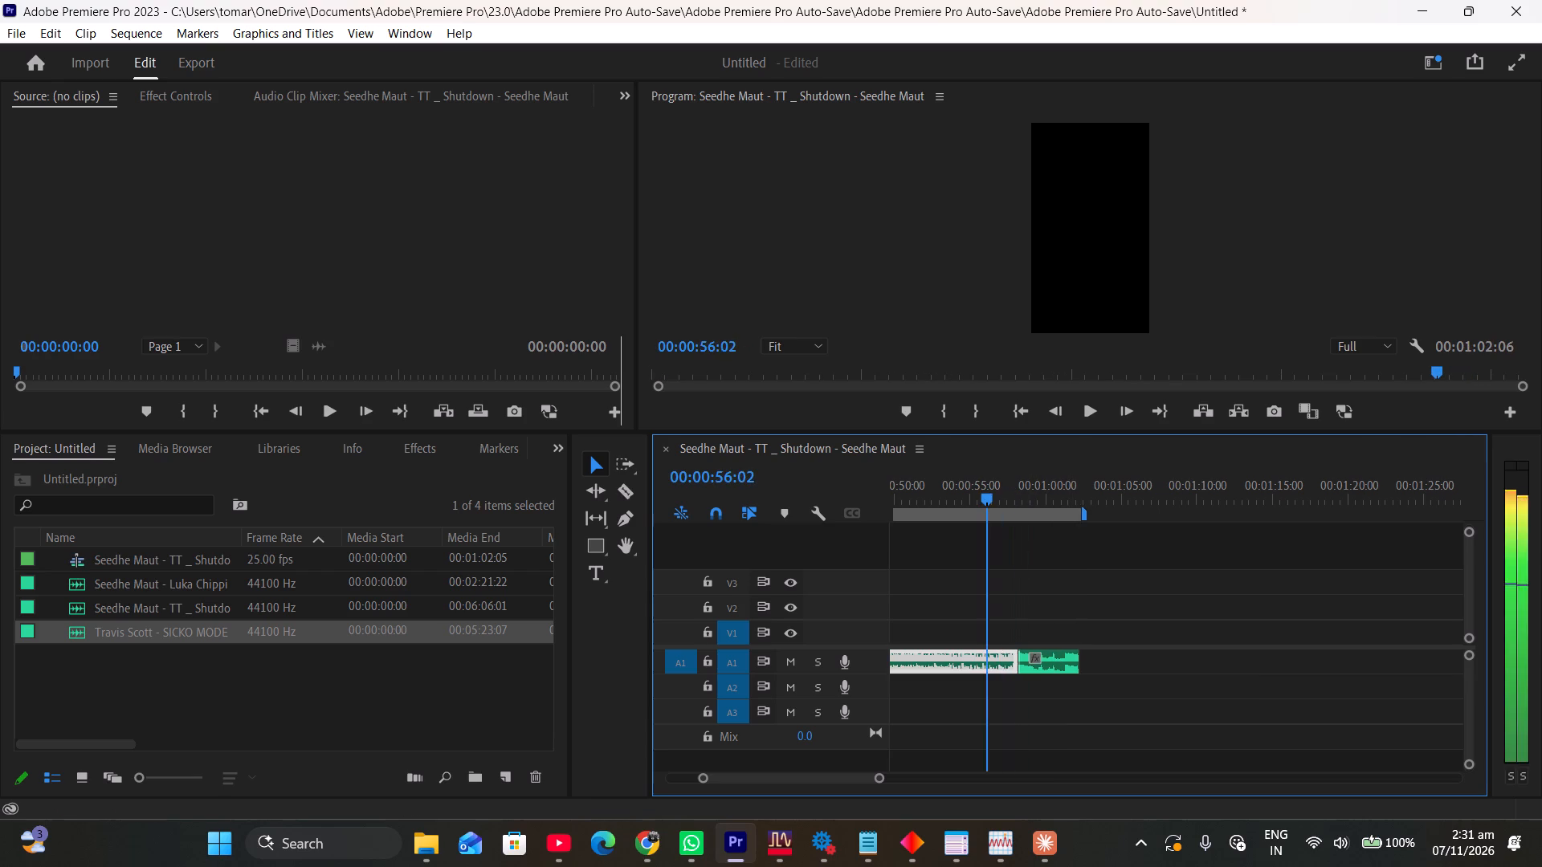
left_click_drag(988, 485, 985, 485)
left_click_drag(982, 495, 961, 493)
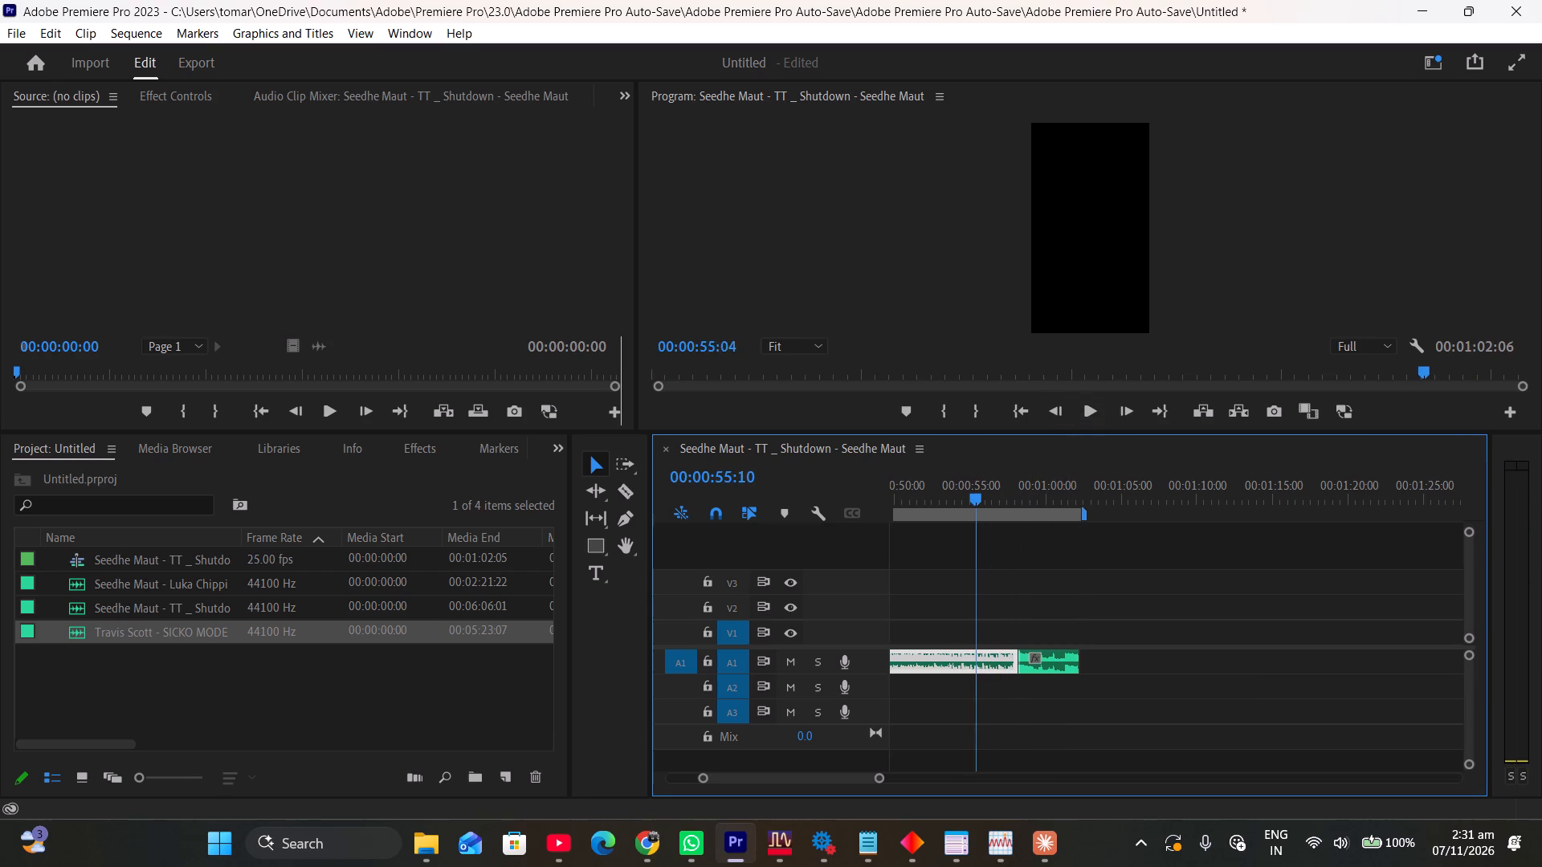
left_click_drag(961, 493, 960, 493)
left_click(1091, 414)
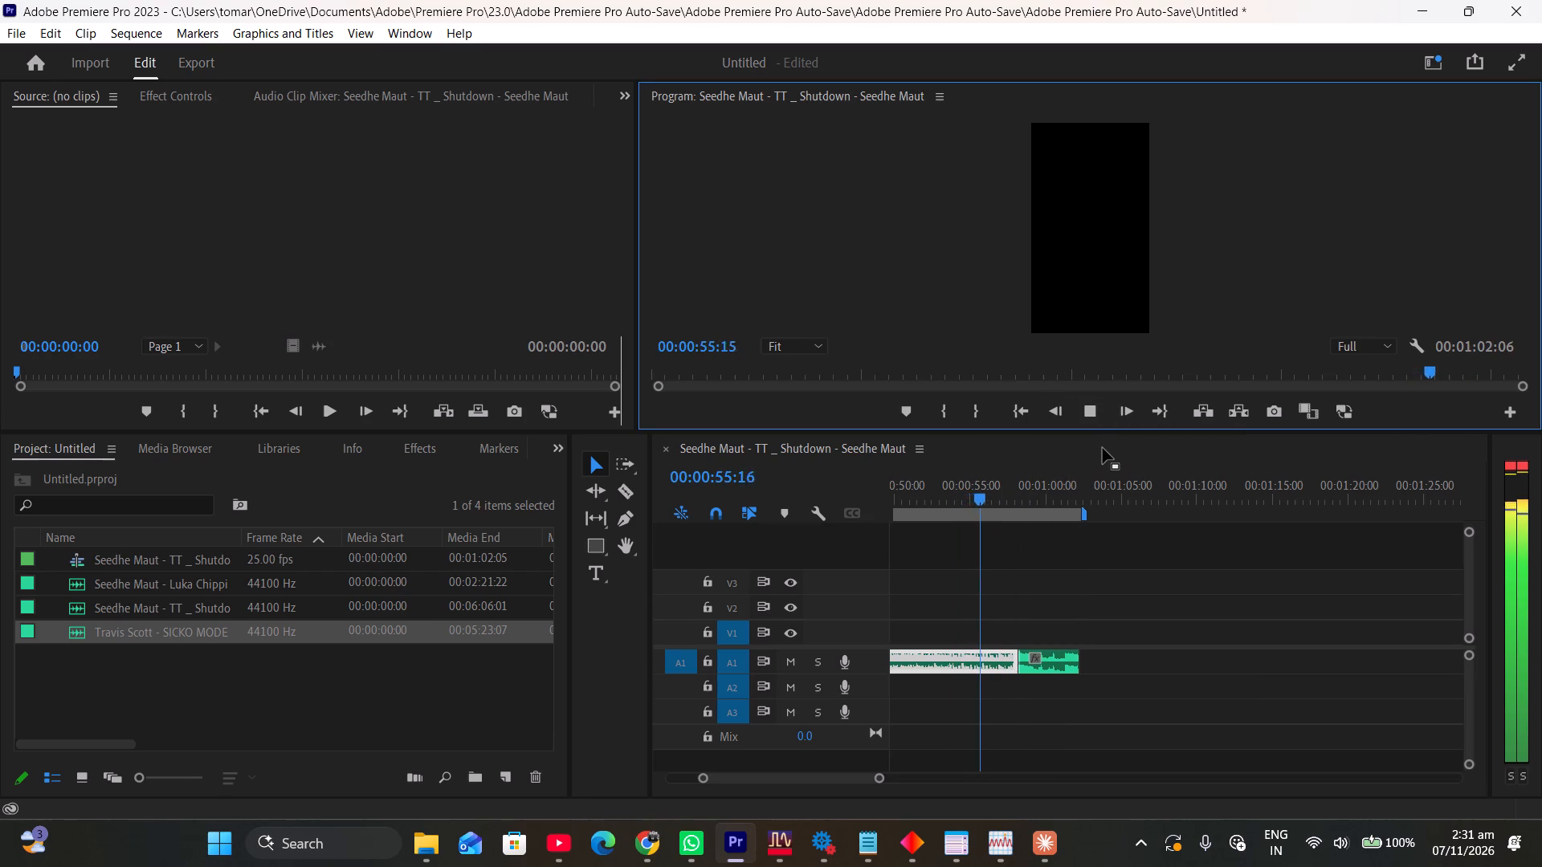
left_click(1094, 408)
left_click(1094, 408)
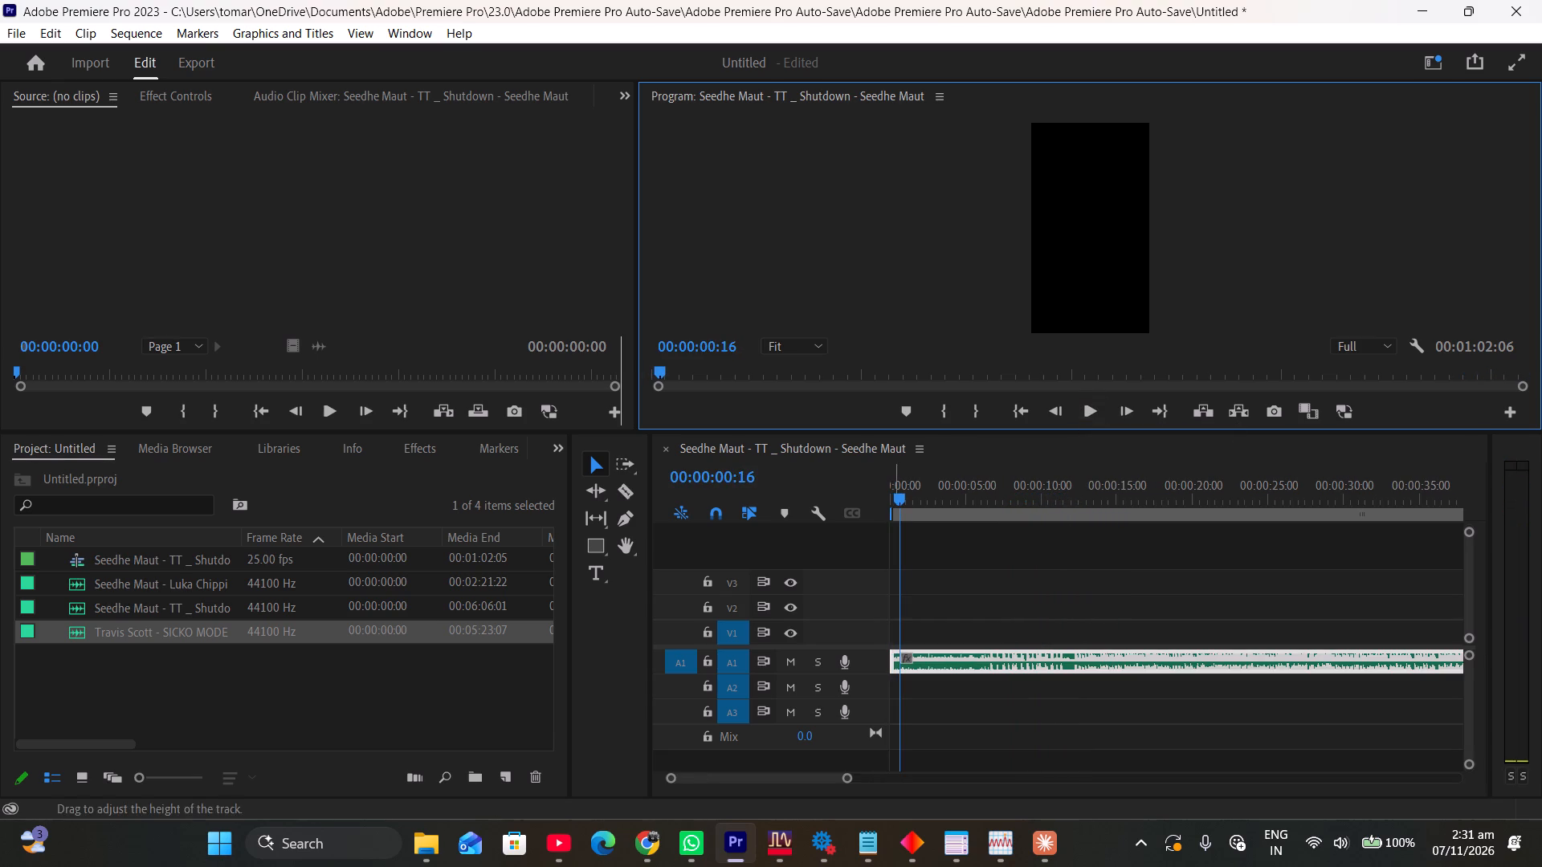
Trim about 2 frames off the second A1 clip's start and move the clip back against the first clip's end.
left_click_drag(809, 771, 863, 768)
left_click_drag(828, 775, 891, 771)
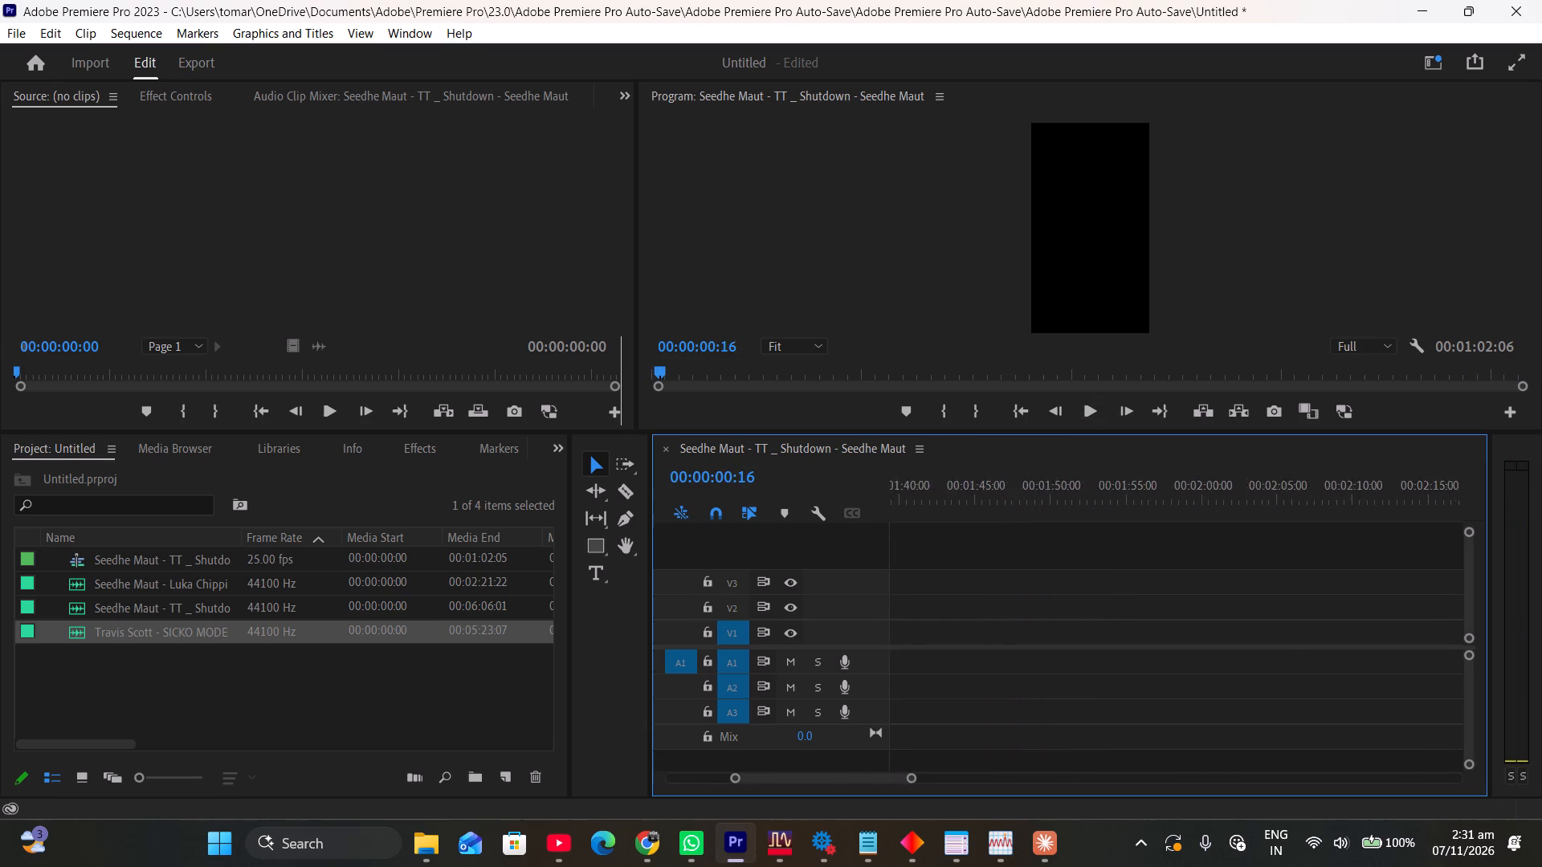
left_click_drag(891, 771, 861, 763)
left_click_drag(884, 776, 906, 776)
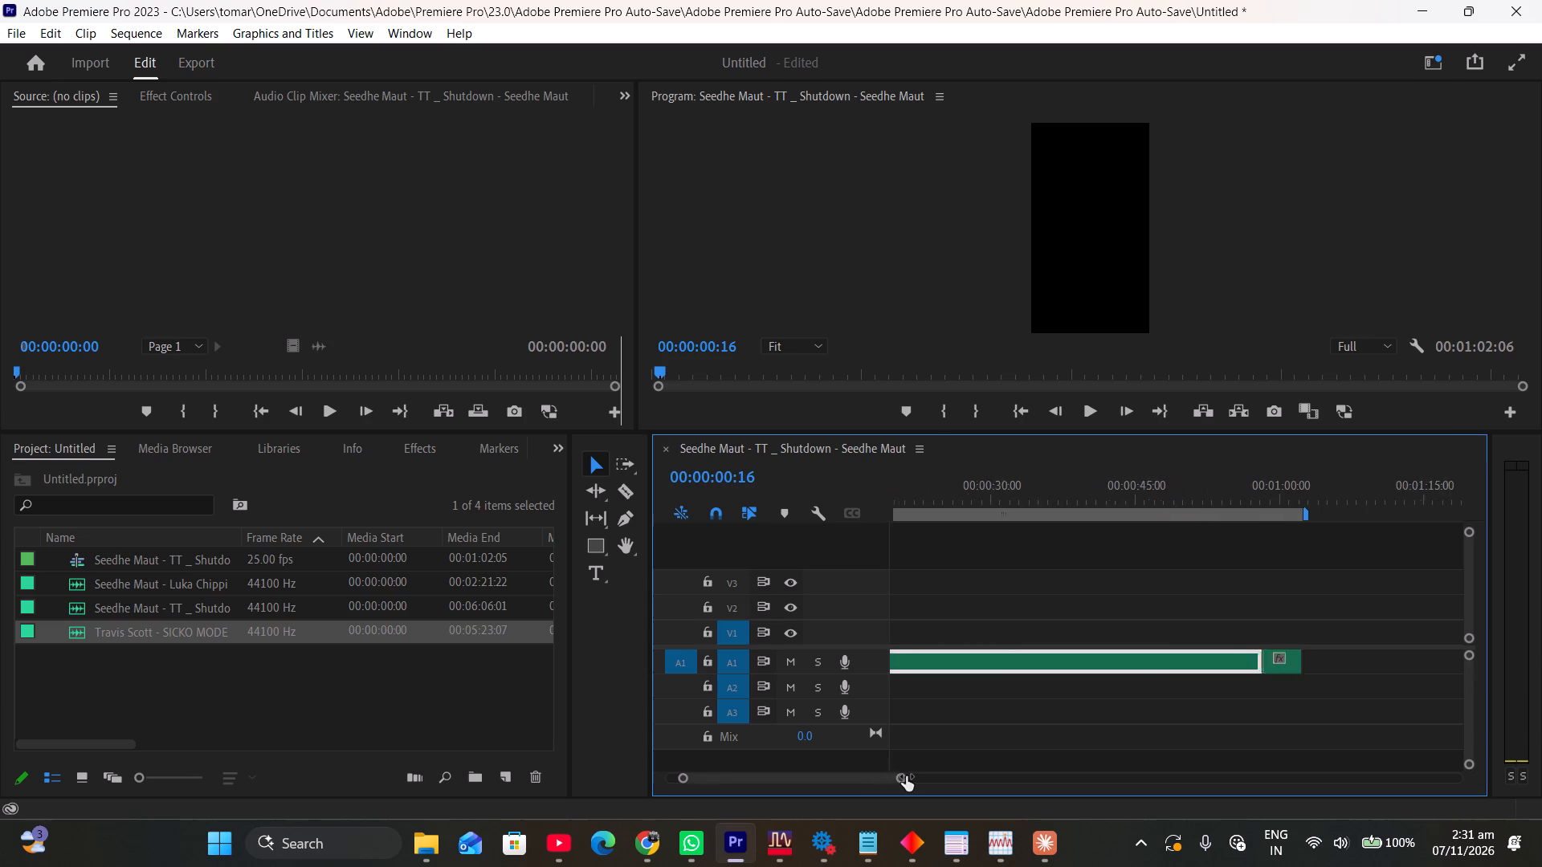
left_click_drag(906, 776, 867, 771)
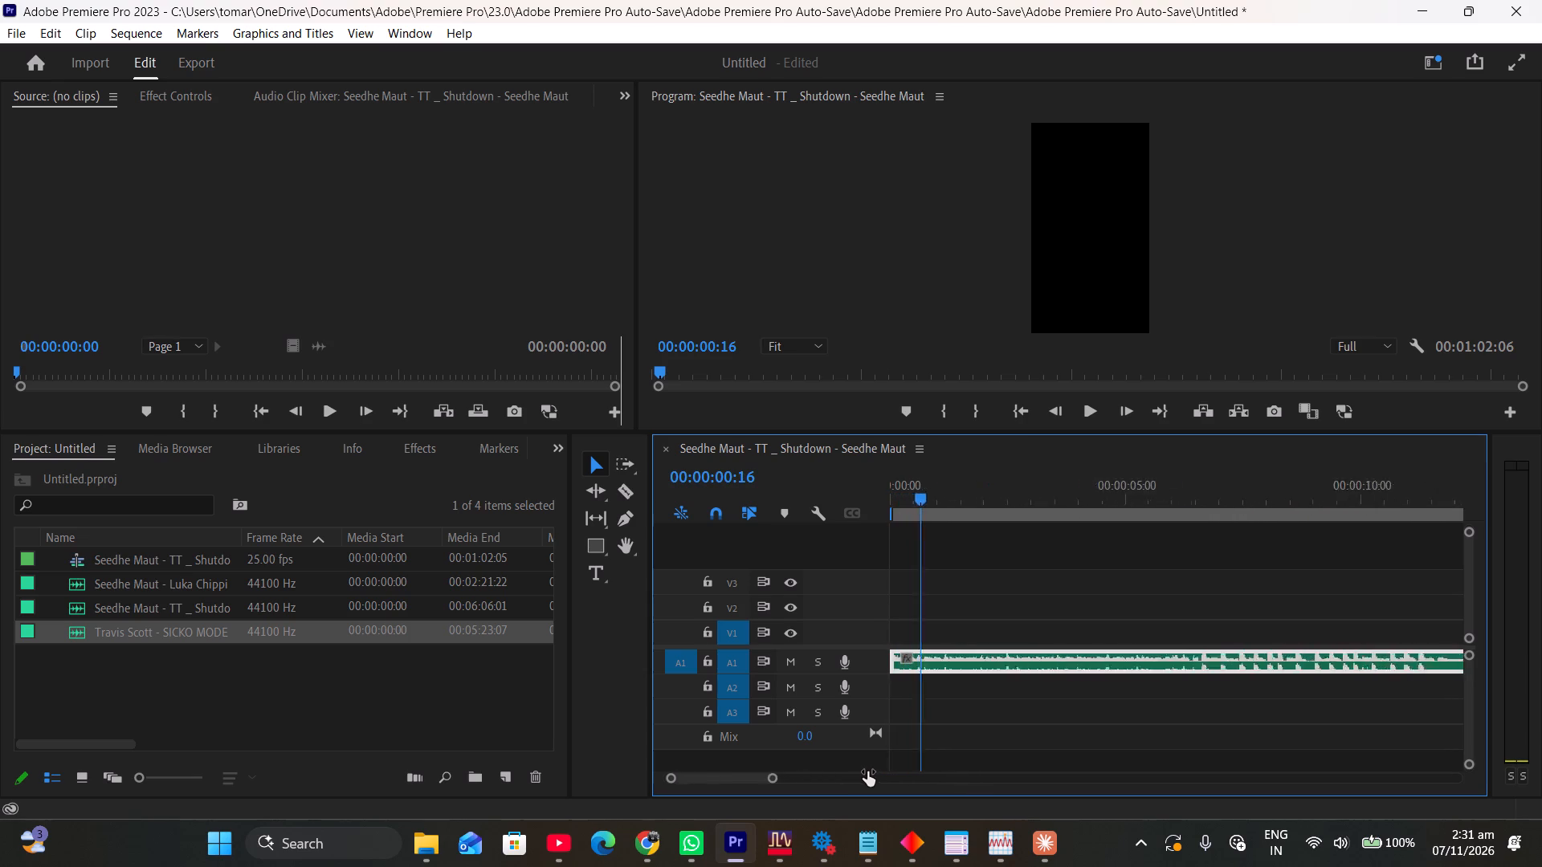
left_click_drag(867, 771, 847, 767)
scroll(1112, 511, "down", 18)
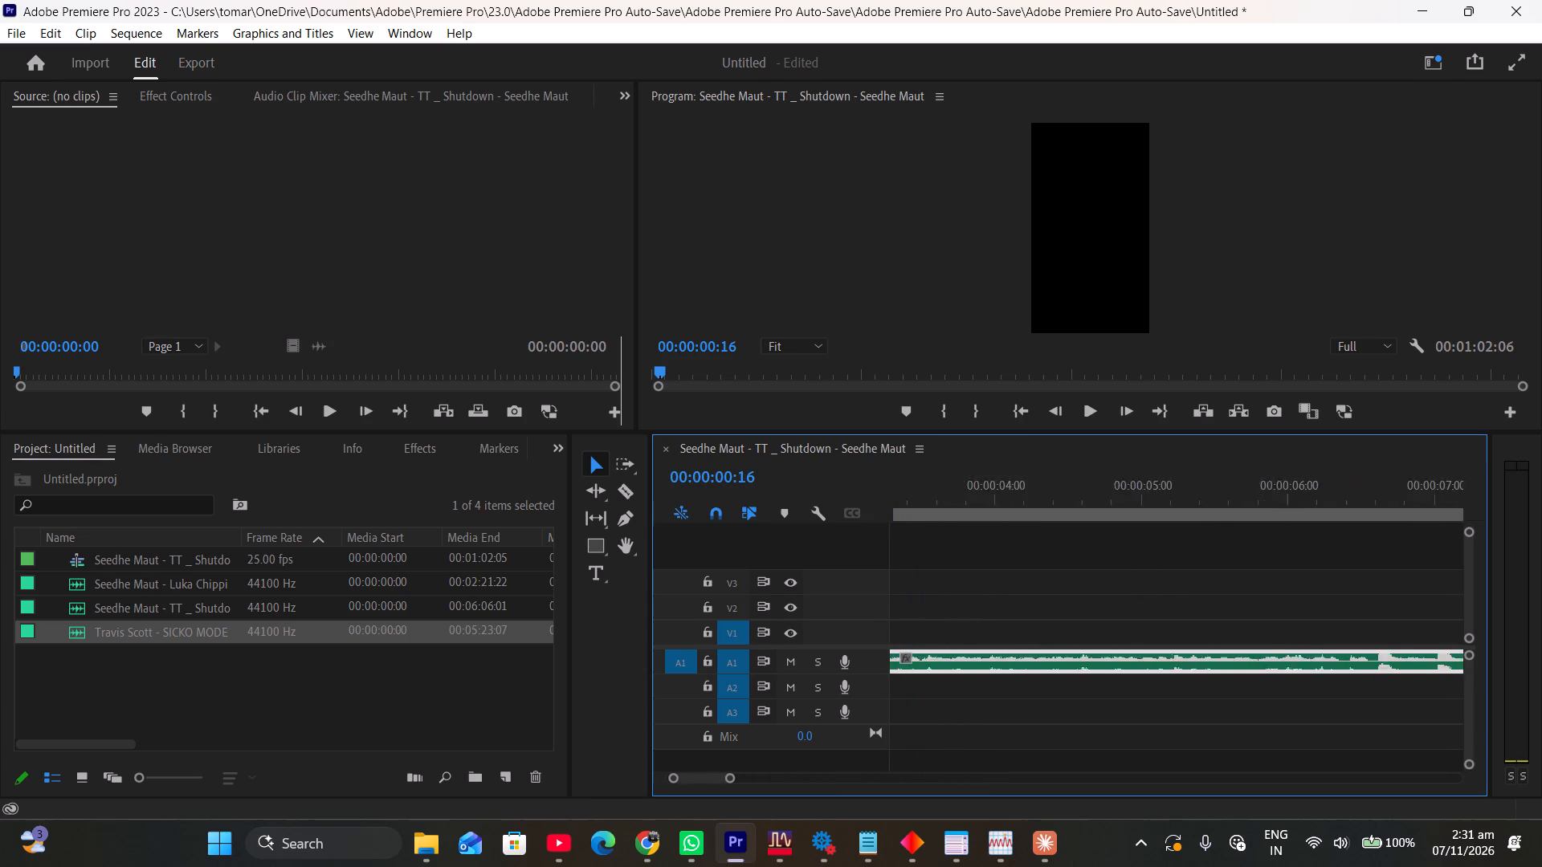
scroll(1116, 534, "down", 20)
scroll(1116, 534, "down", 20)
scroll(1116, 534, "down", 12)
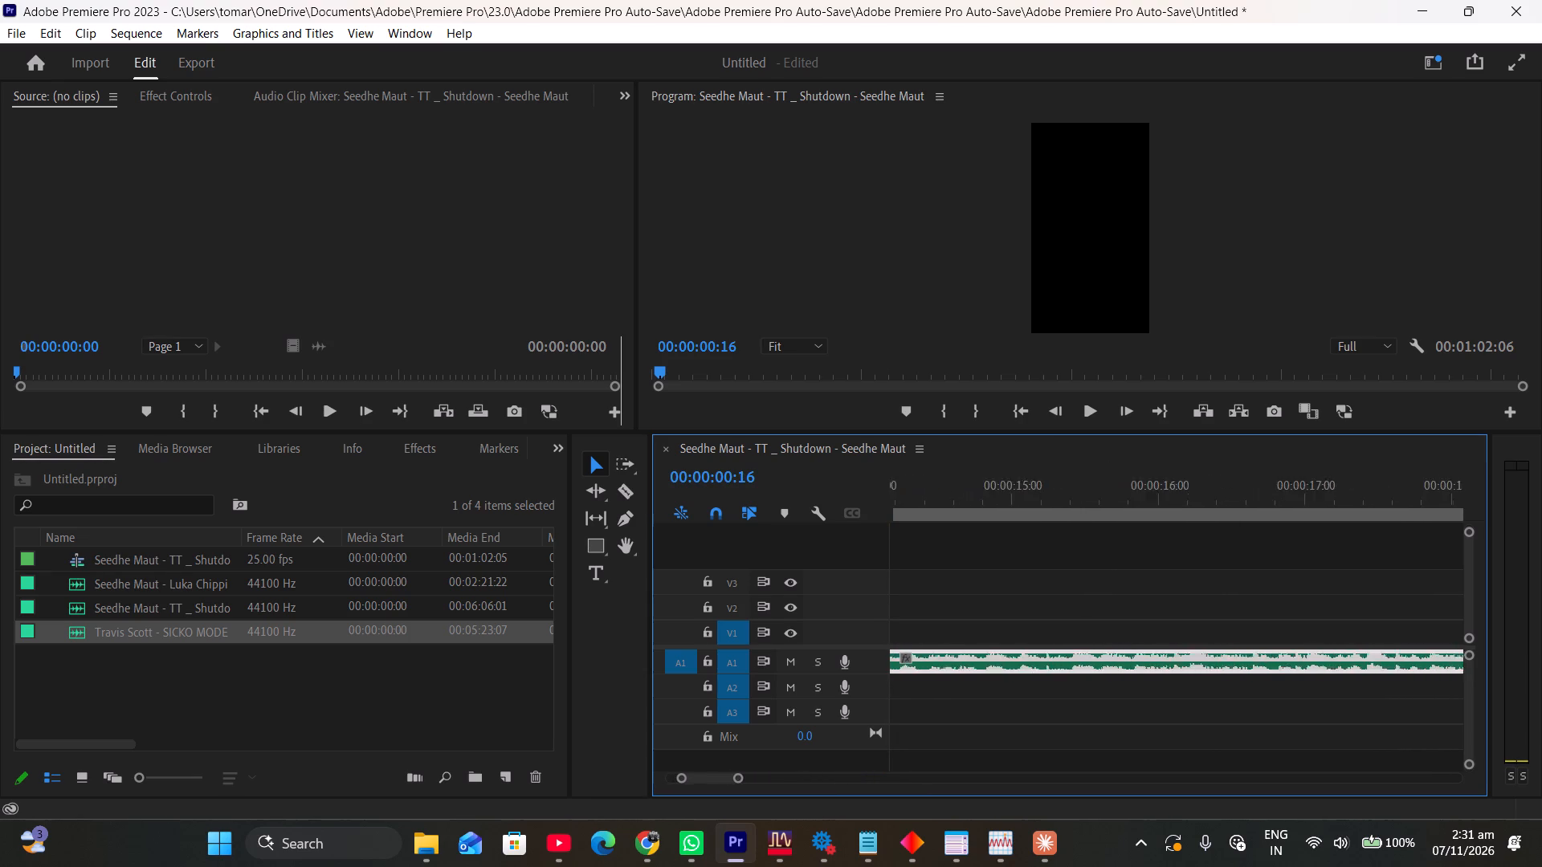
scroll(1196, 598, "down", 20)
scroll(1196, 598, "down", 20)
scroll(1196, 598, "down", 12)
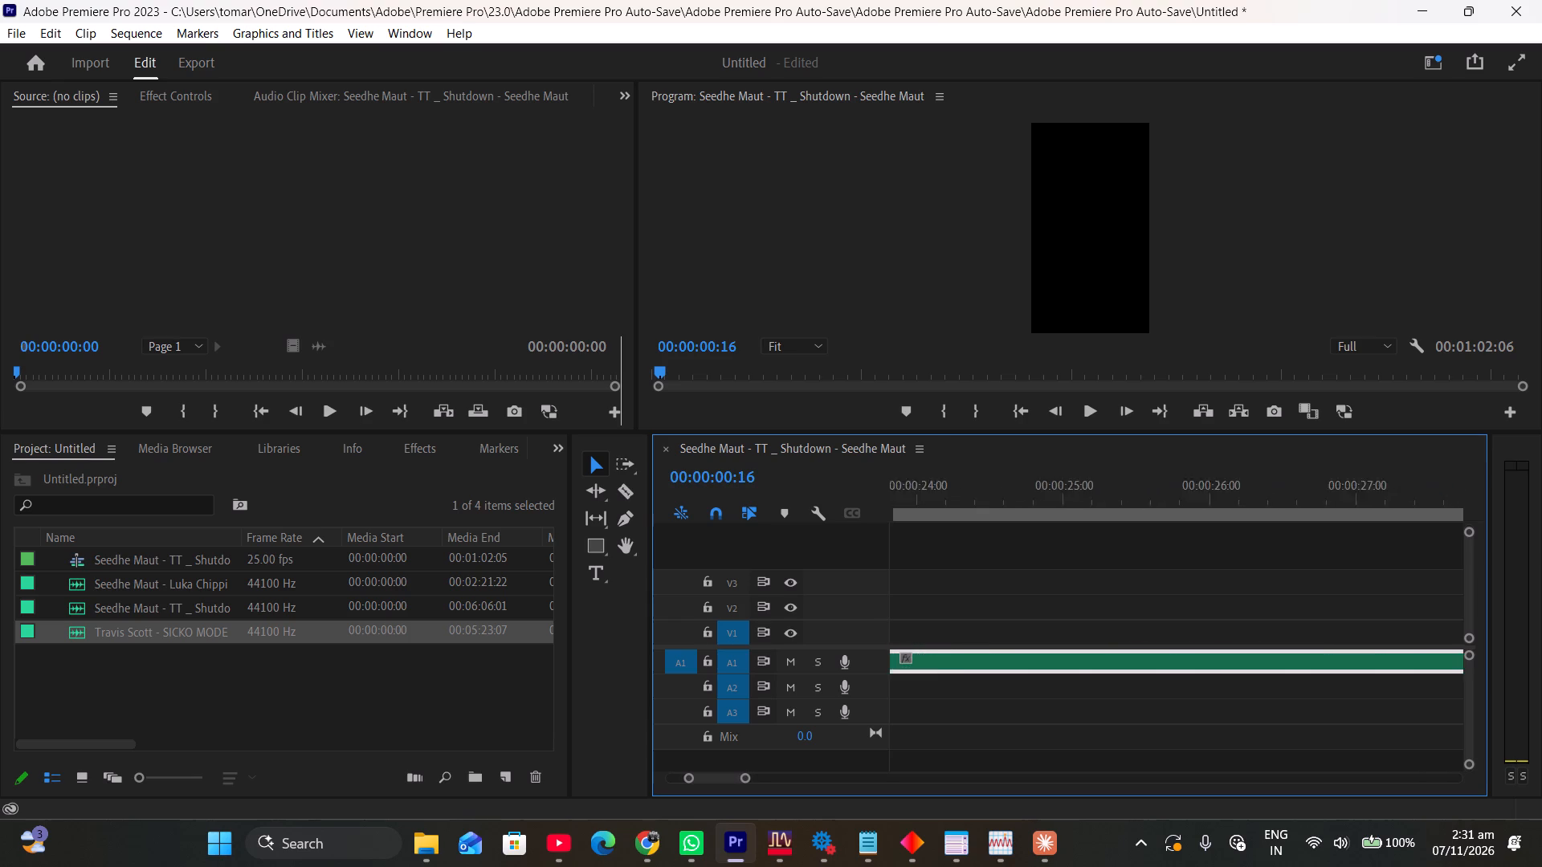
scroll(1197, 614, "down", 20)
scroll(1197, 614, "down", 20)
scroll(1197, 614, "down", 12)
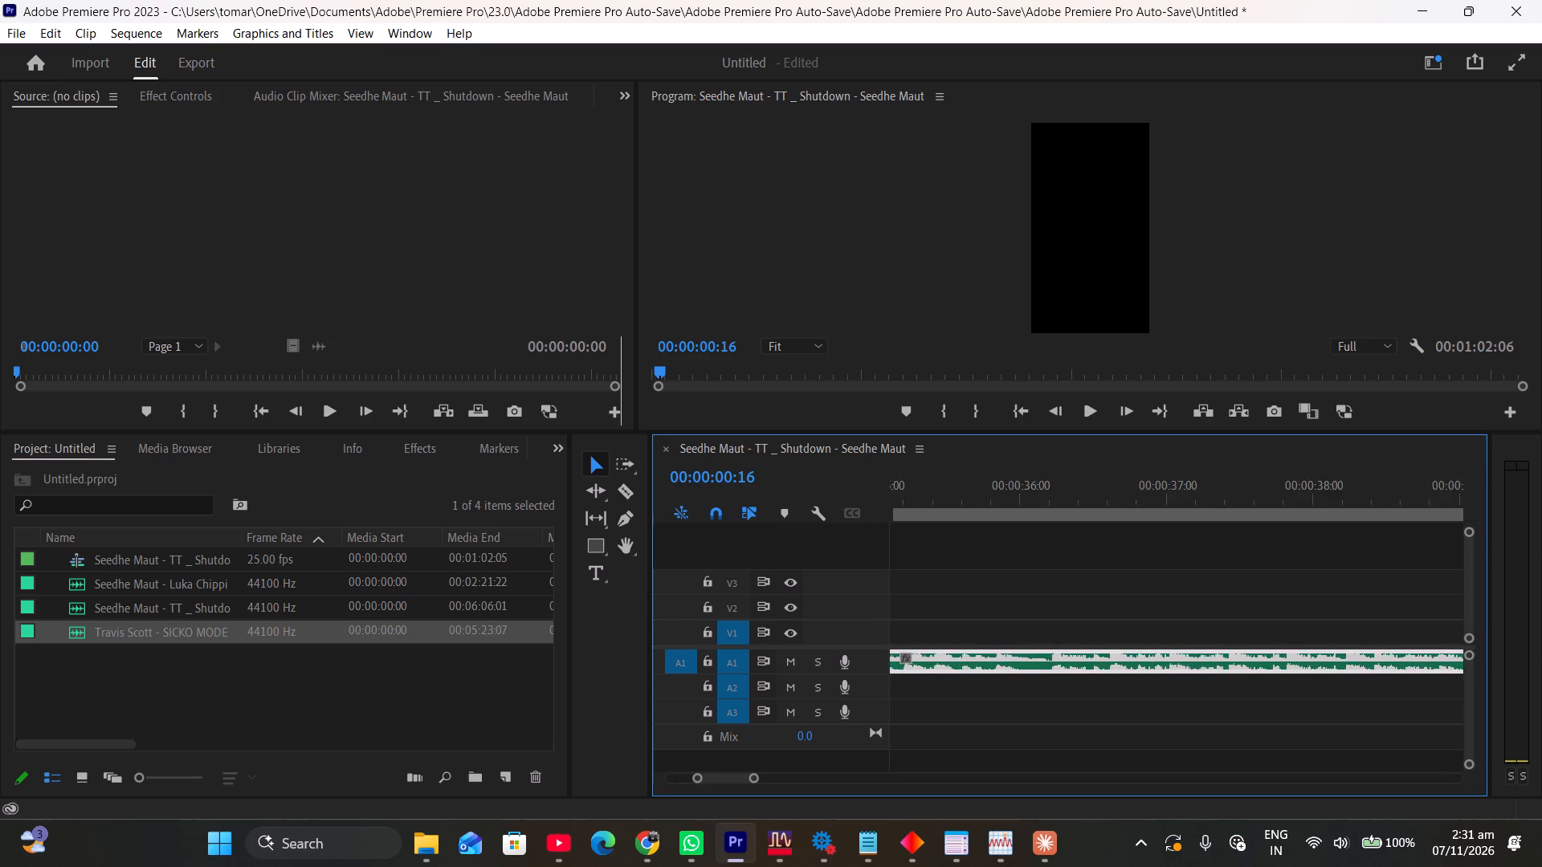
scroll(1280, 633, "down", 20)
scroll(1280, 633, "down", 11)
scroll(1255, 654, "down", 12)
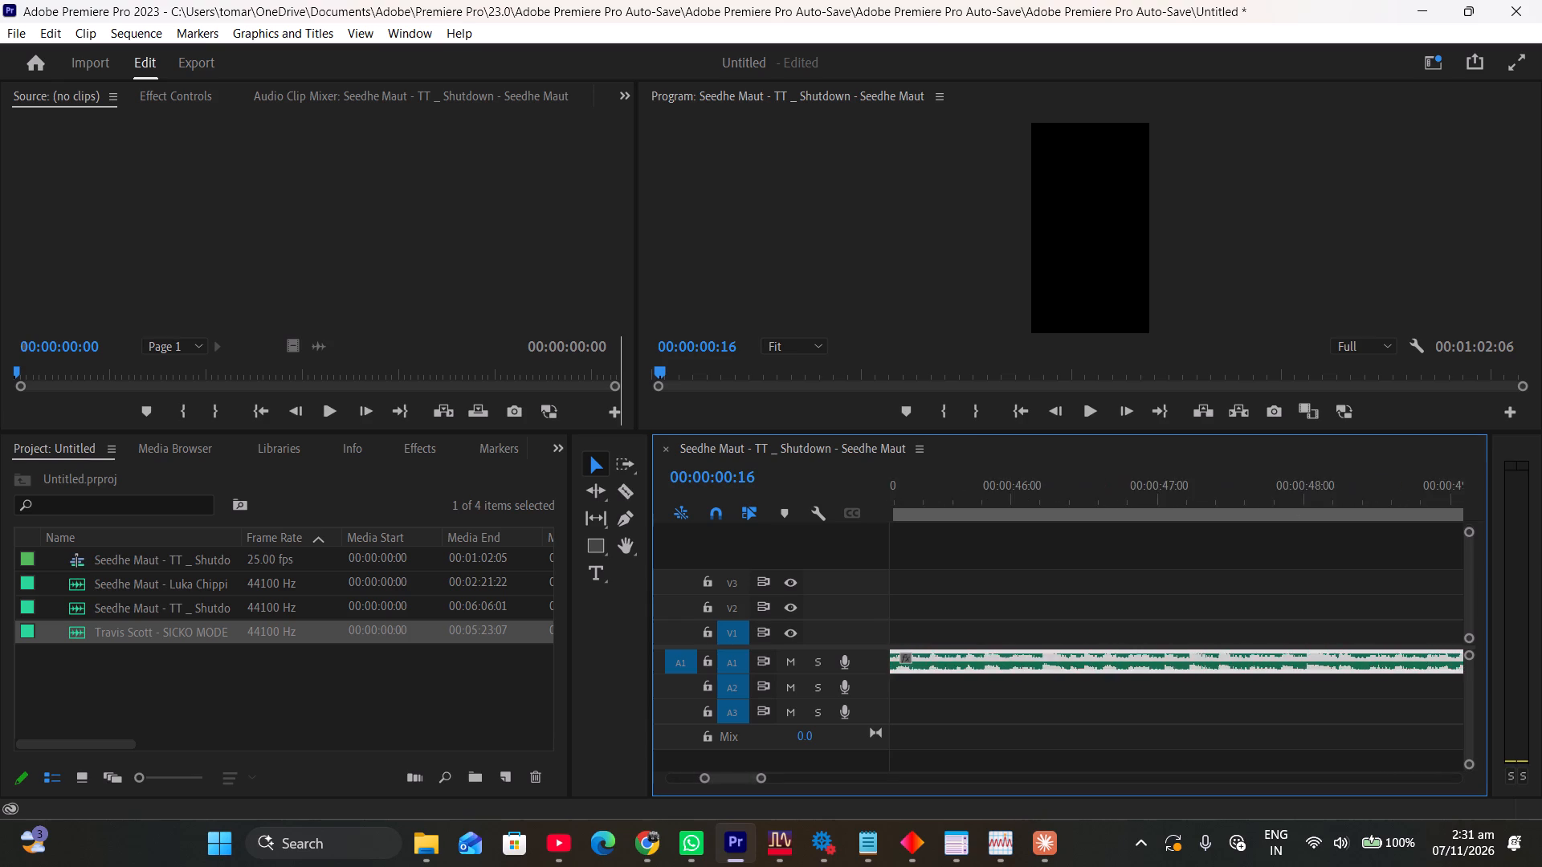
scroll(1264, 656, "down", 20)
scroll(1264, 656, "down", 20)
scroll(1264, 656, "down", 8)
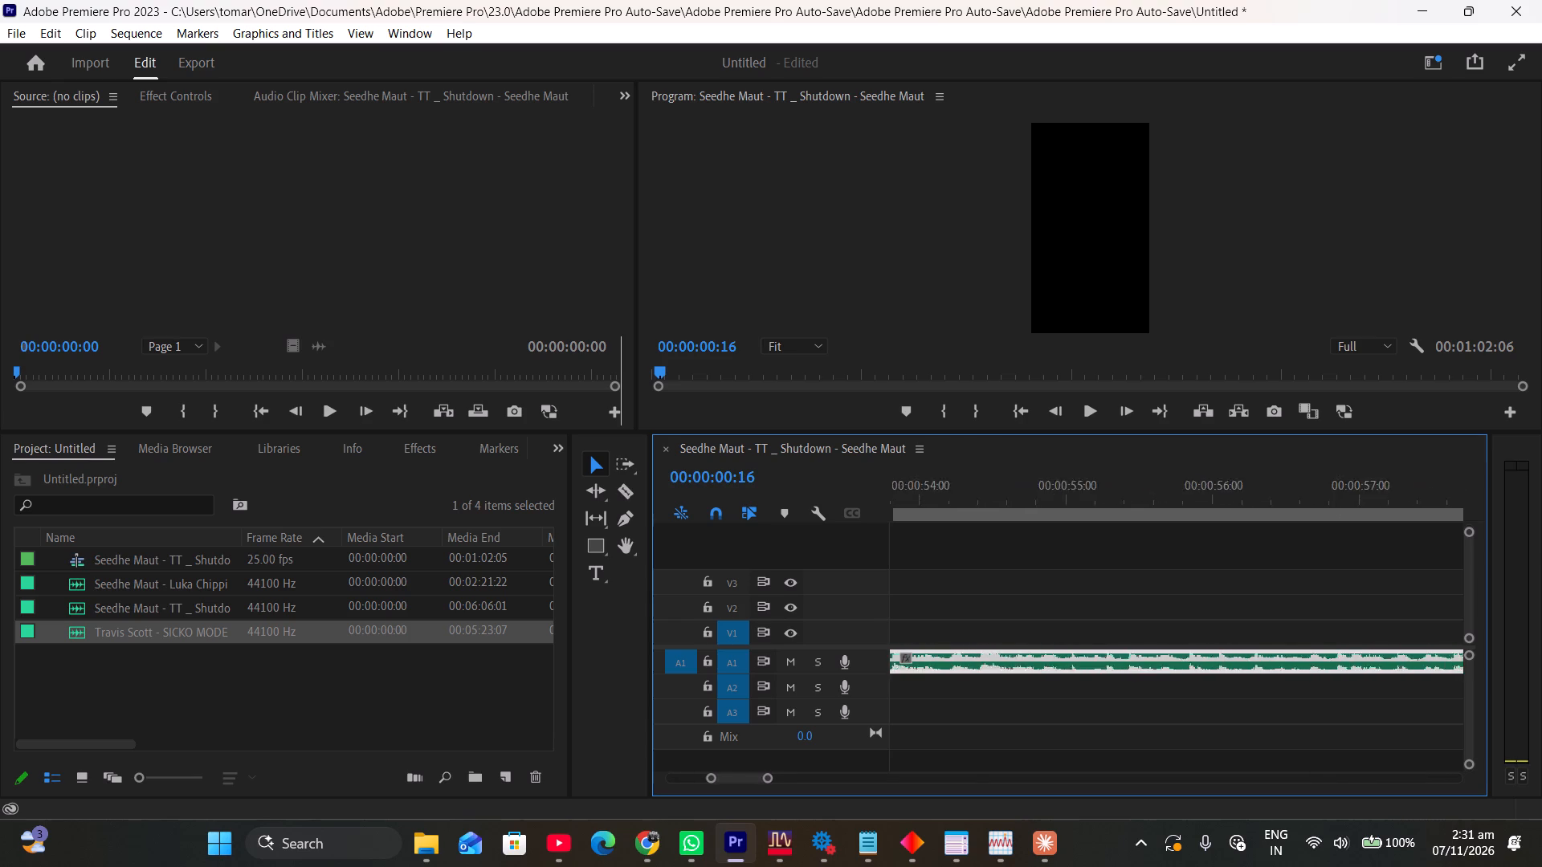
scroll(1307, 679, "down", 14)
left_click(1055, 659)
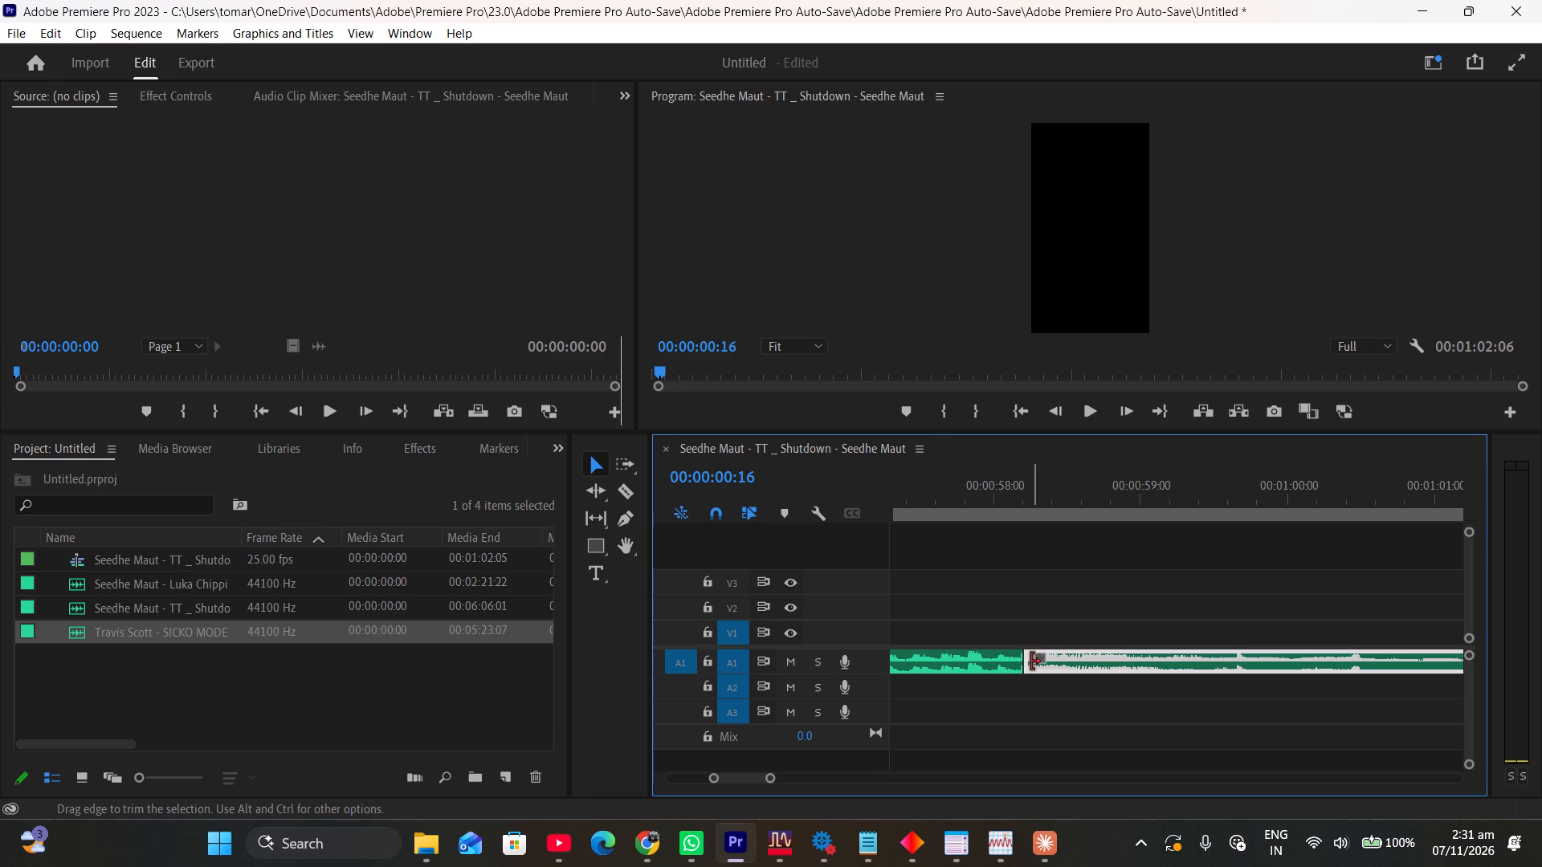
left_click_drag(1024, 661, 1037, 670)
left_click_drag(1075, 658, 1060, 656)
Play the sequence from about 00:00:57:12 to audition the join with the trimmed second clip.
left_click_drag(957, 491, 953, 491)
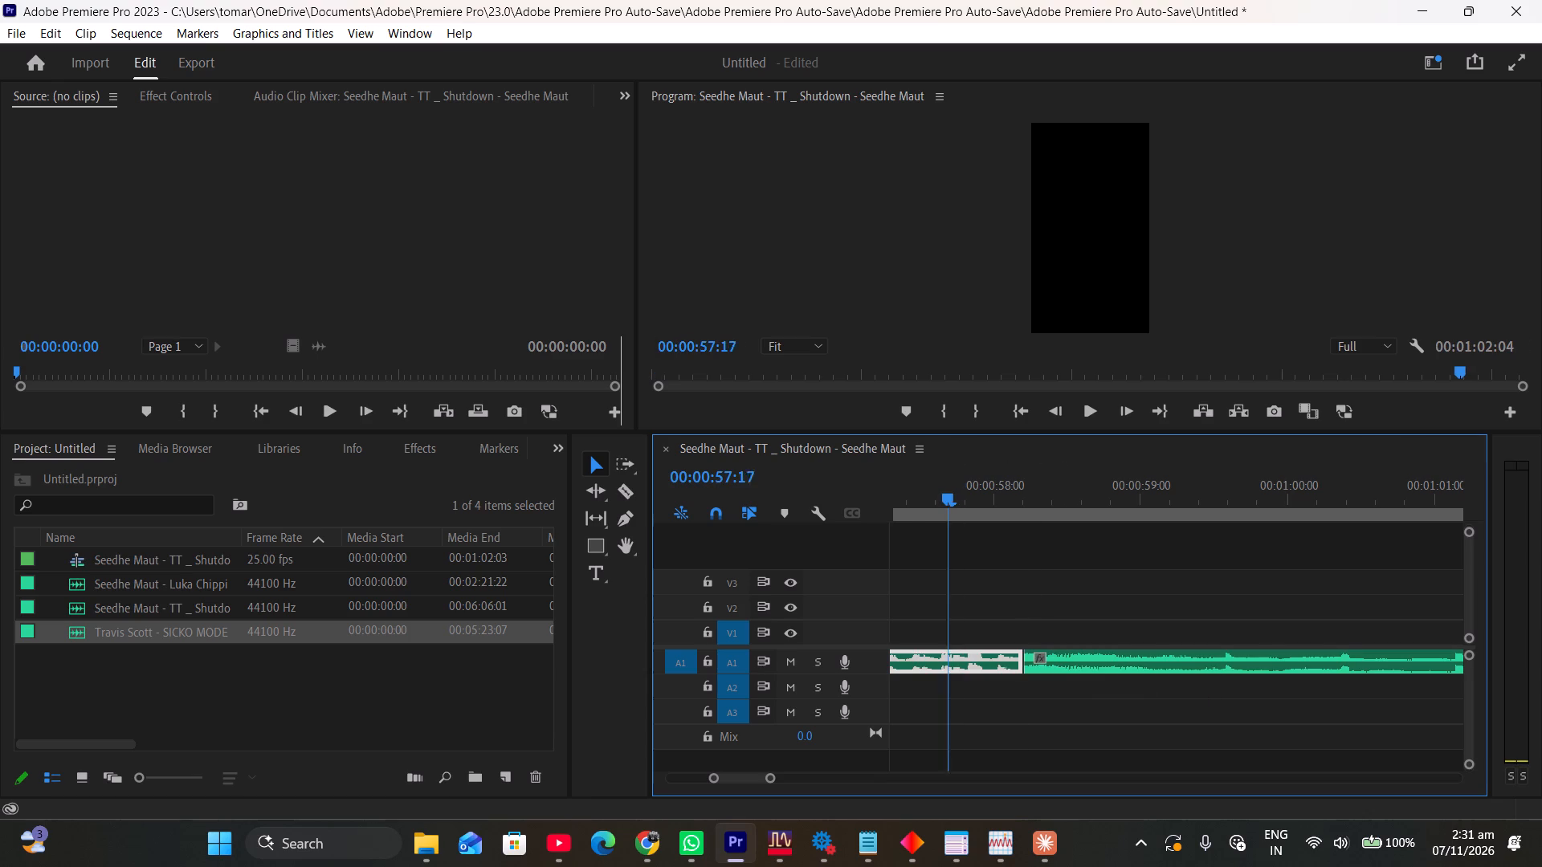
left_click_drag(953, 491, 924, 489)
left_click(1094, 407)
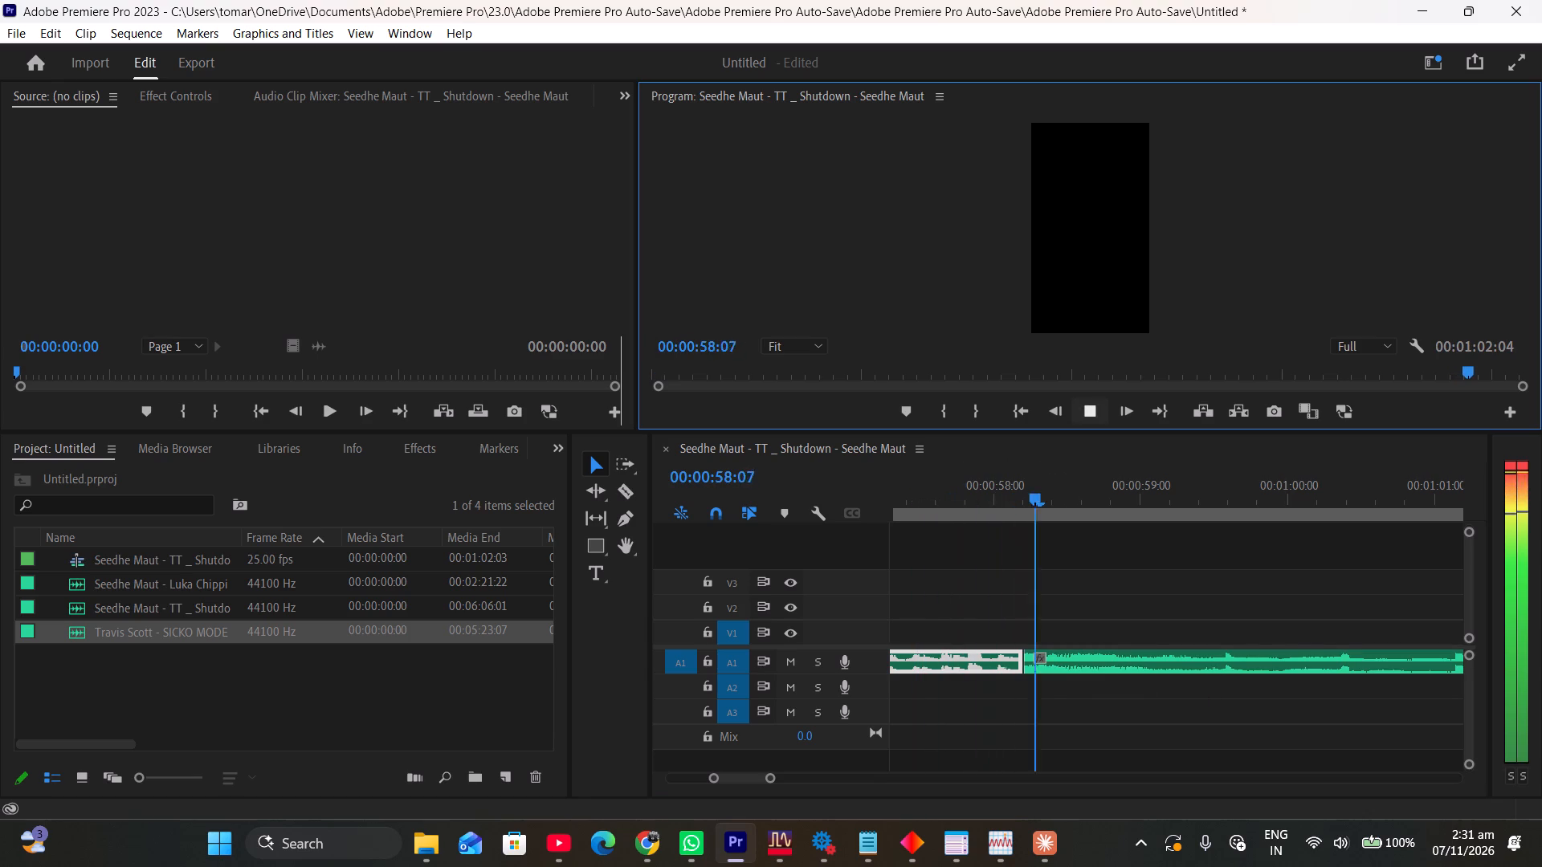
left_click(1093, 407)
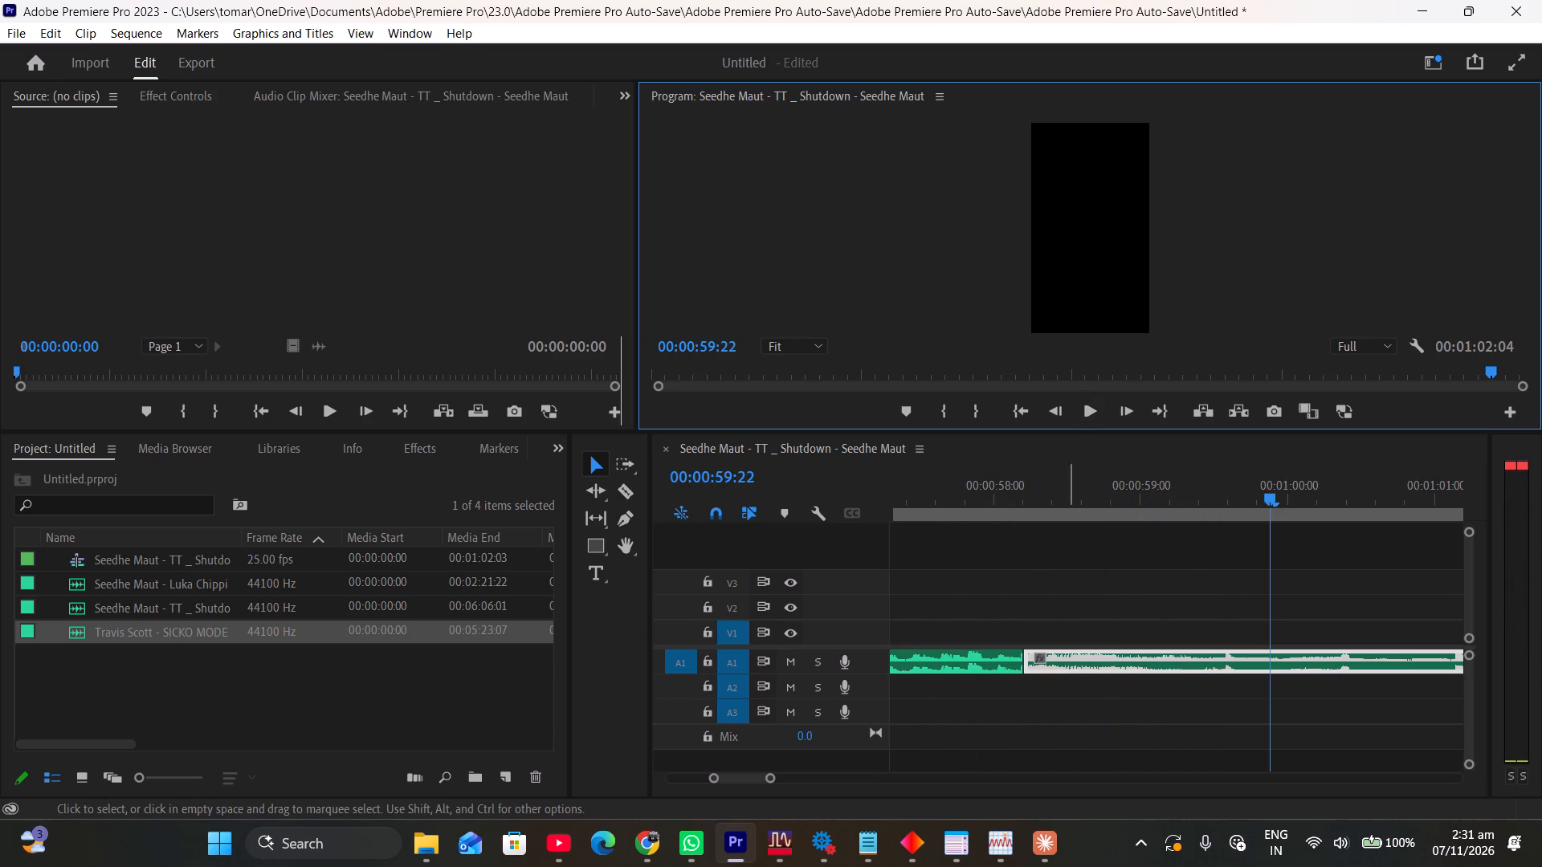
Trim about 8 more frames off the second clip's start and close the gap to the first clip.
left_click_drag(1024, 658, 1071, 665)
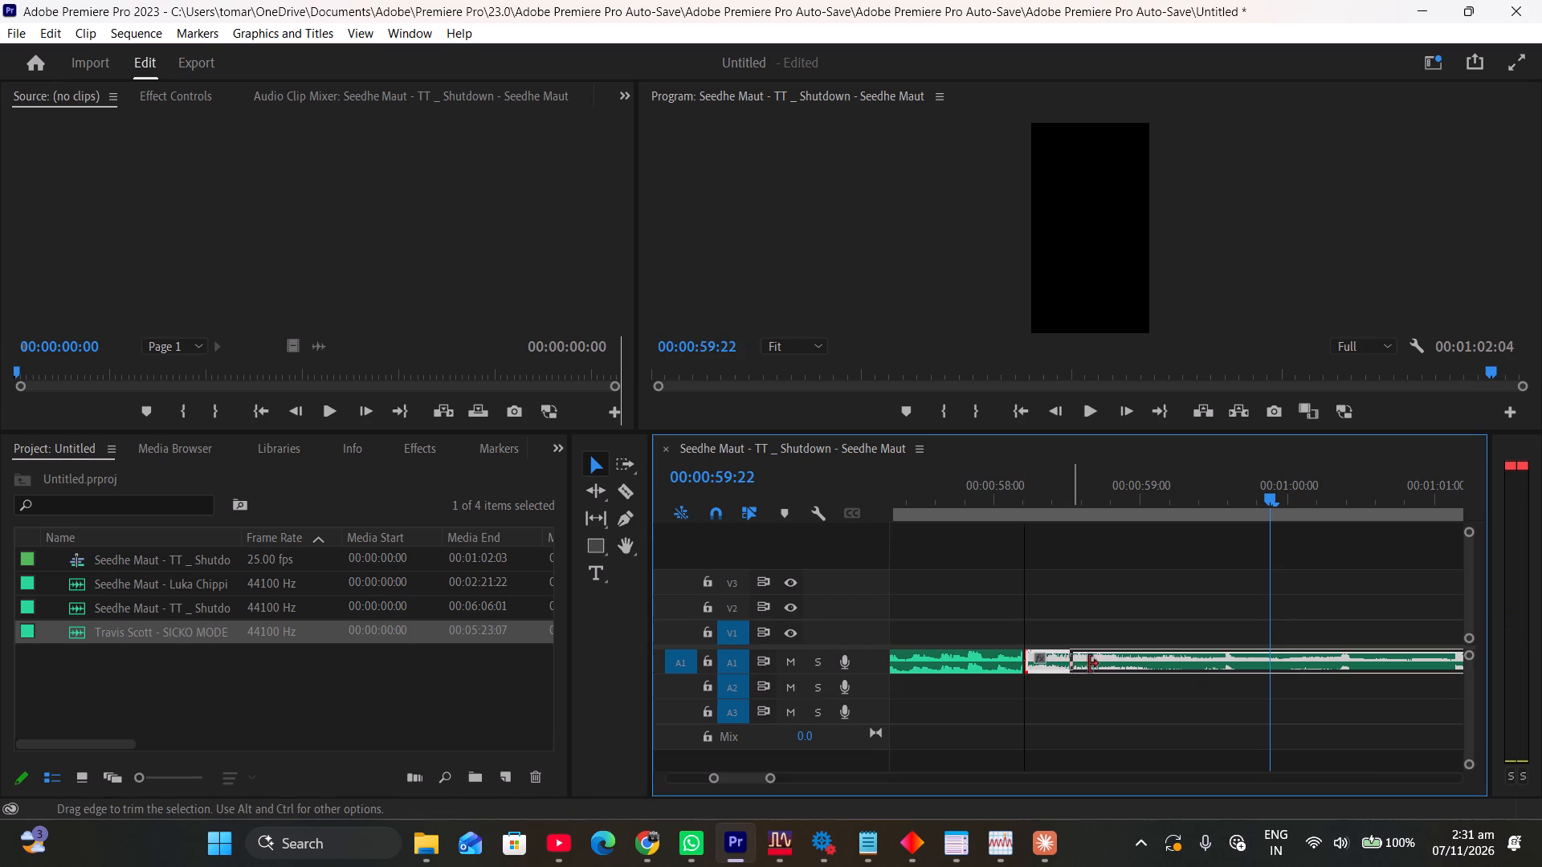
left_click_drag(1132, 657, 1088, 658)
Play the sequence from about 00:00:57:10 to audition the tightened join between the two A1 clips.
left_click_drag(972, 496, 908, 493)
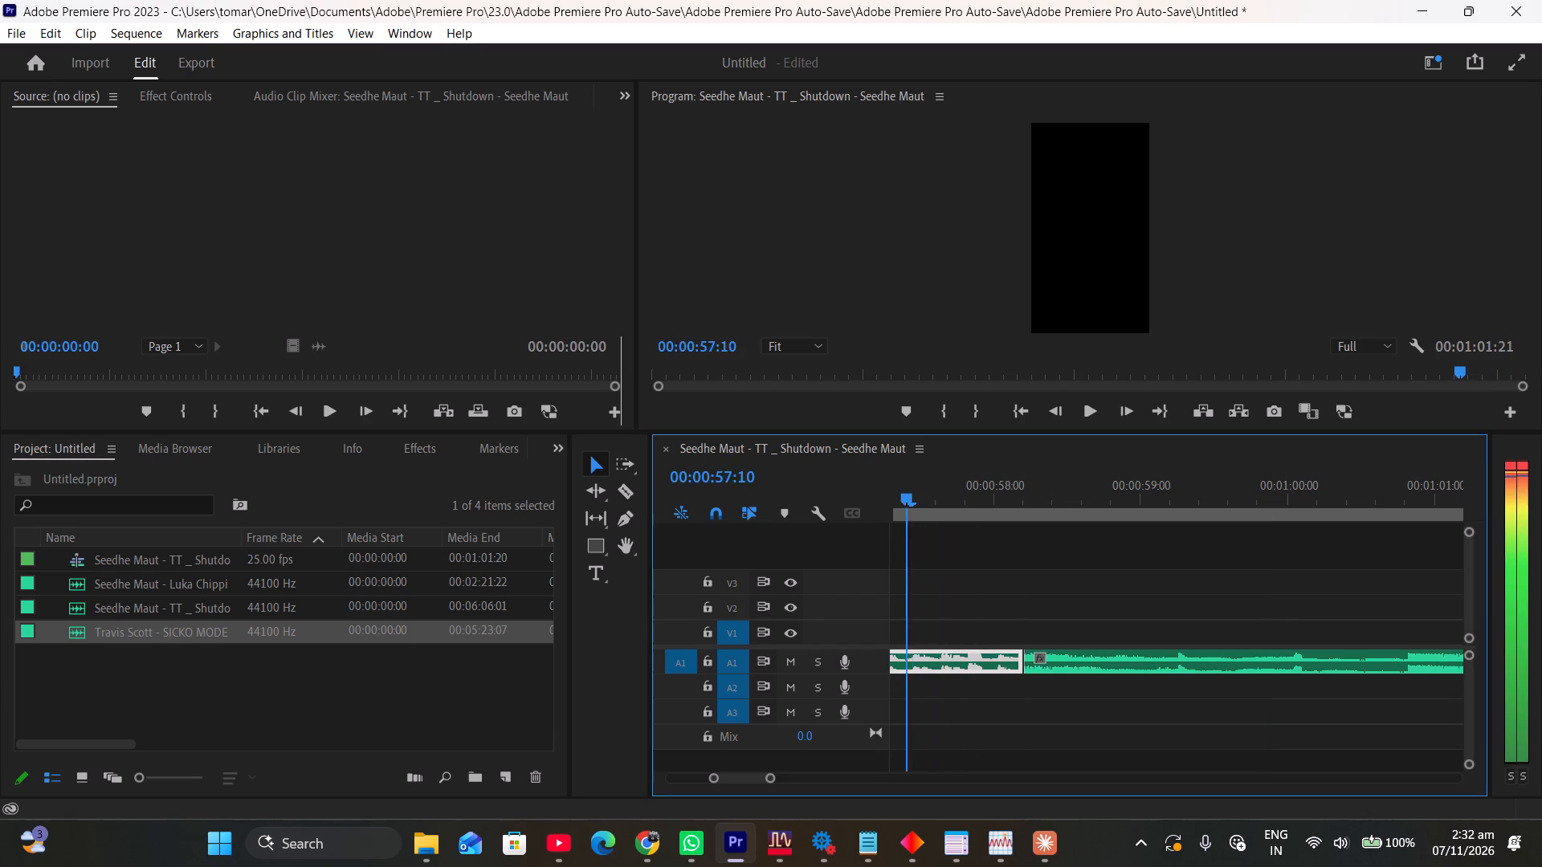
left_click_drag(908, 493, 904, 493)
left_click(1090, 421)
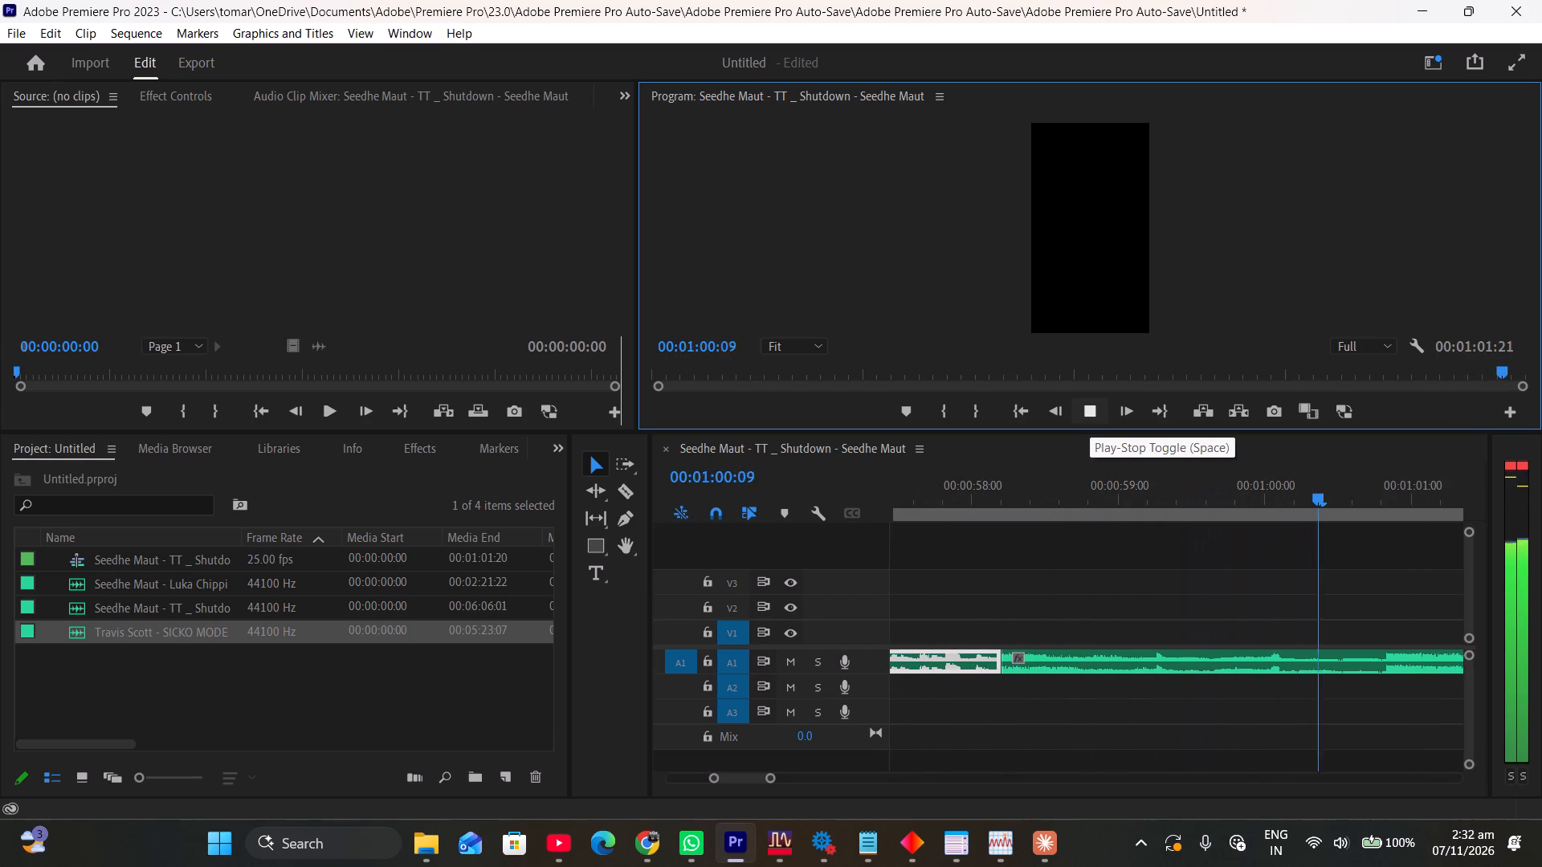
left_click(1092, 410)
Move the second clip about 5 frames later and extend its start back to the first clip's end.
left_click_drag(1040, 650, 1070, 653)
left_click_drag(1033, 661, 1002, 661)
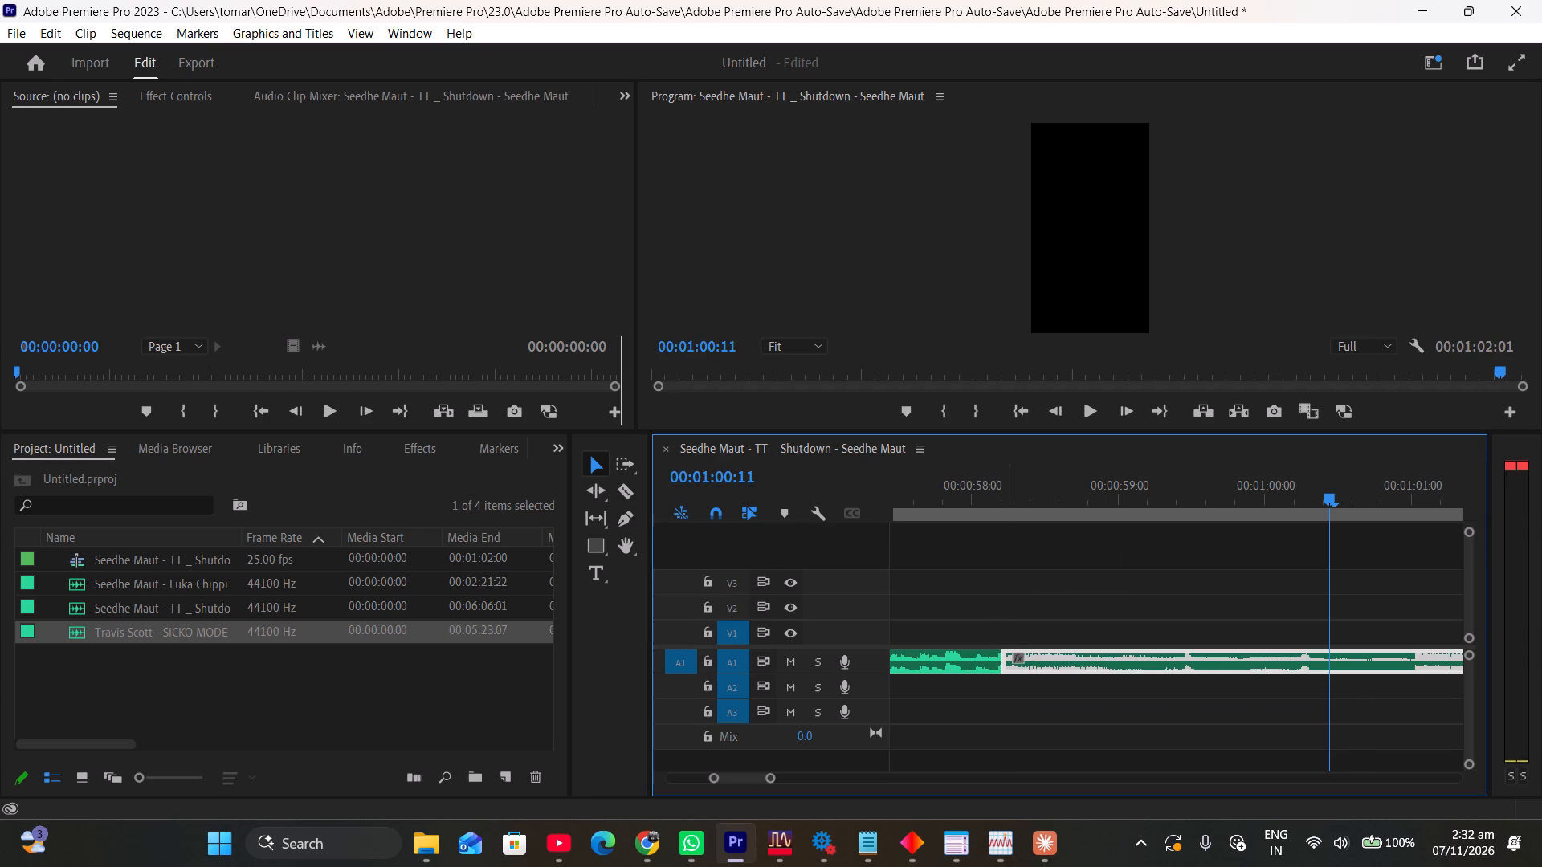
Play the sequence from about 00:00:56:10 to audition the join with the second clip's restored start.
left_click(1006, 488)
left_click_drag(1006, 488, 961, 489)
left_click_drag(955, 490, 859, 493)
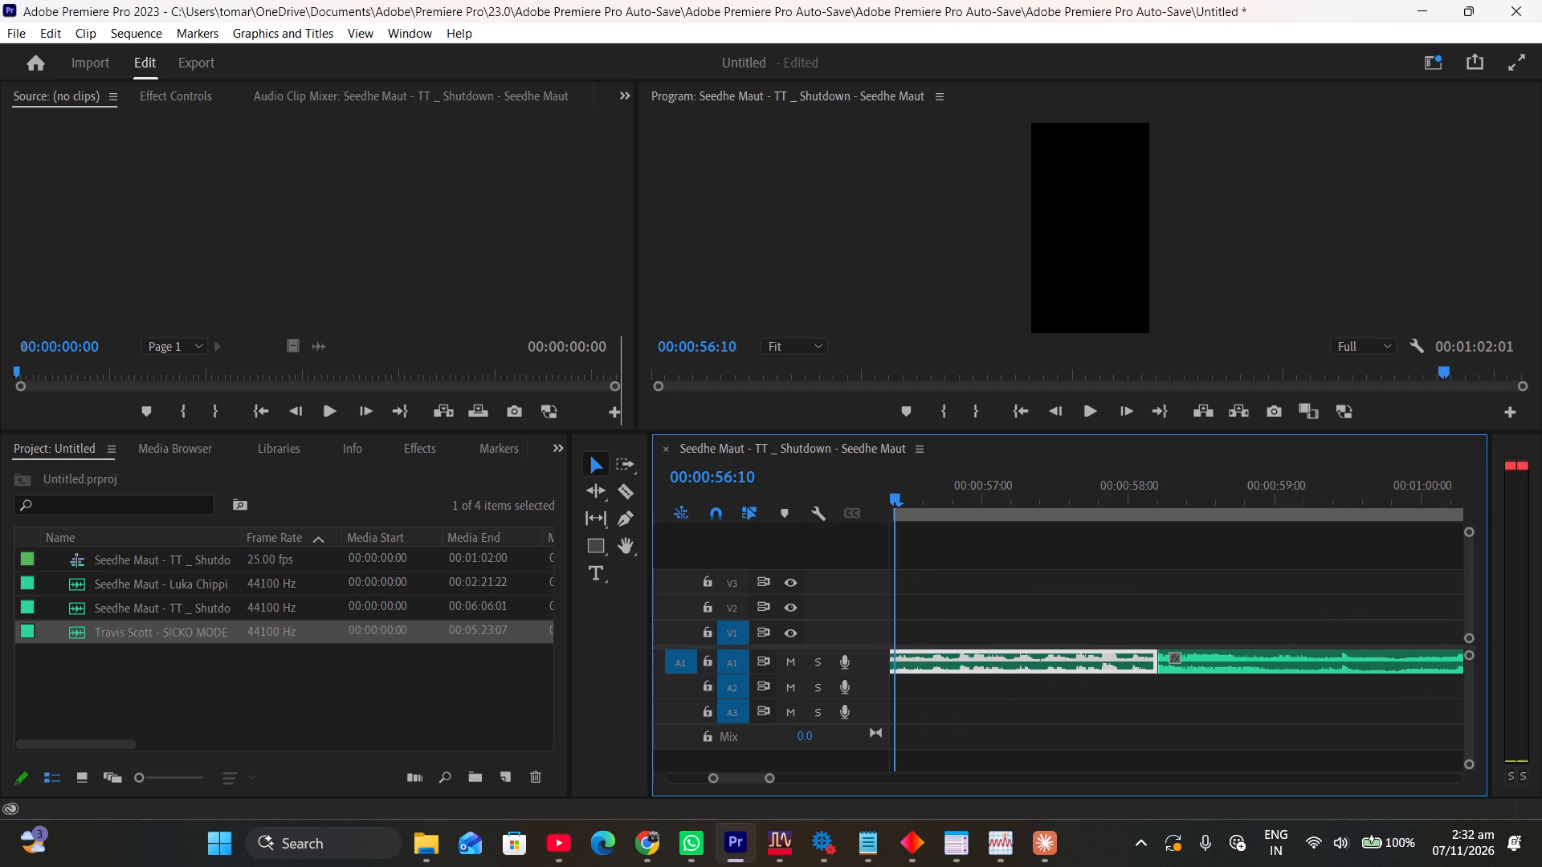
left_click(1086, 401)
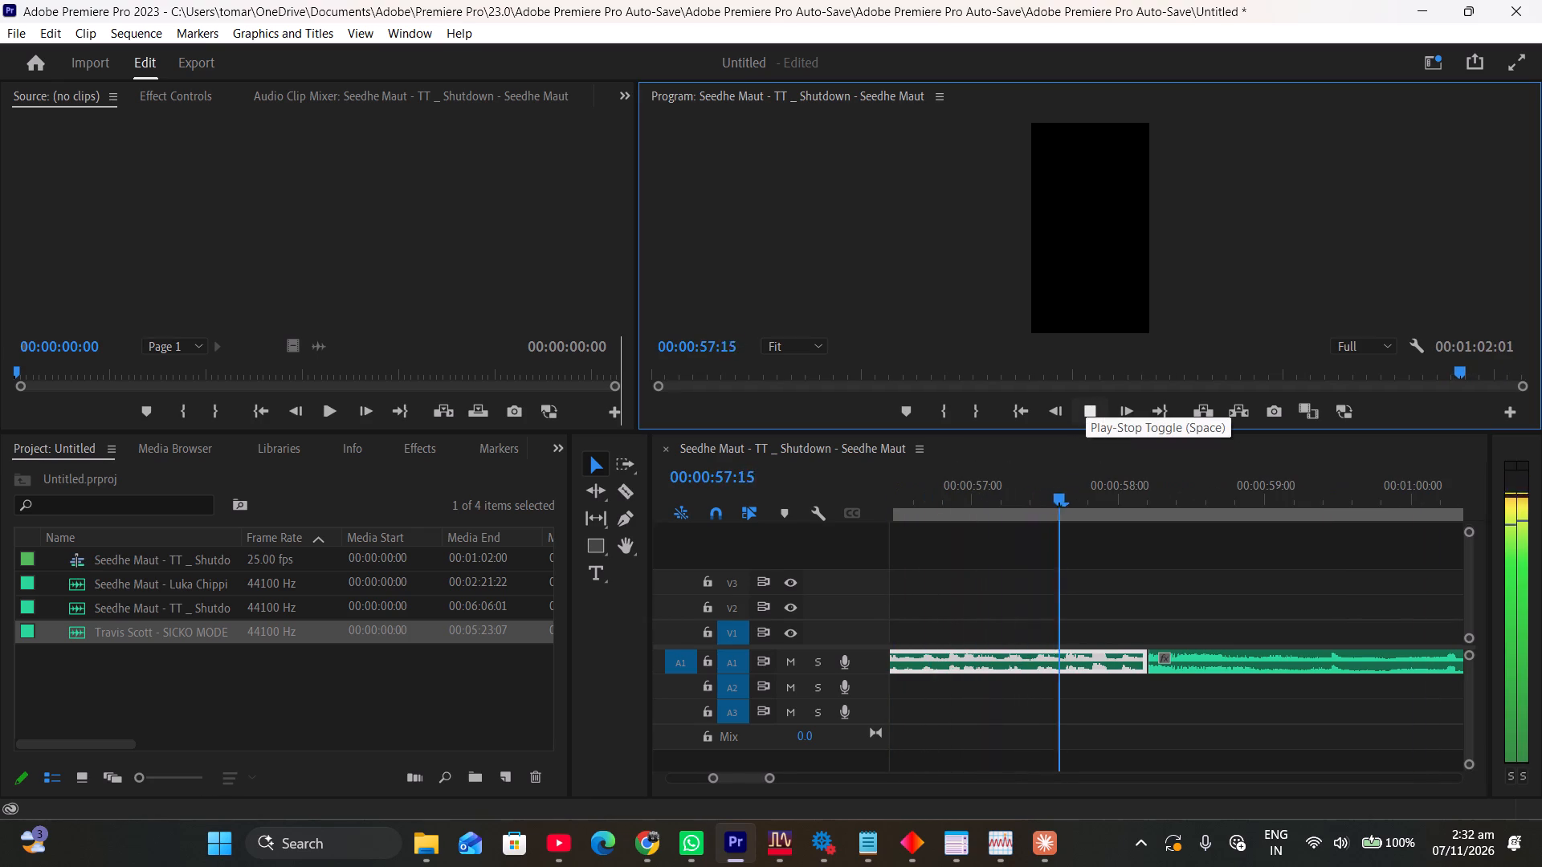
left_click(1091, 406)
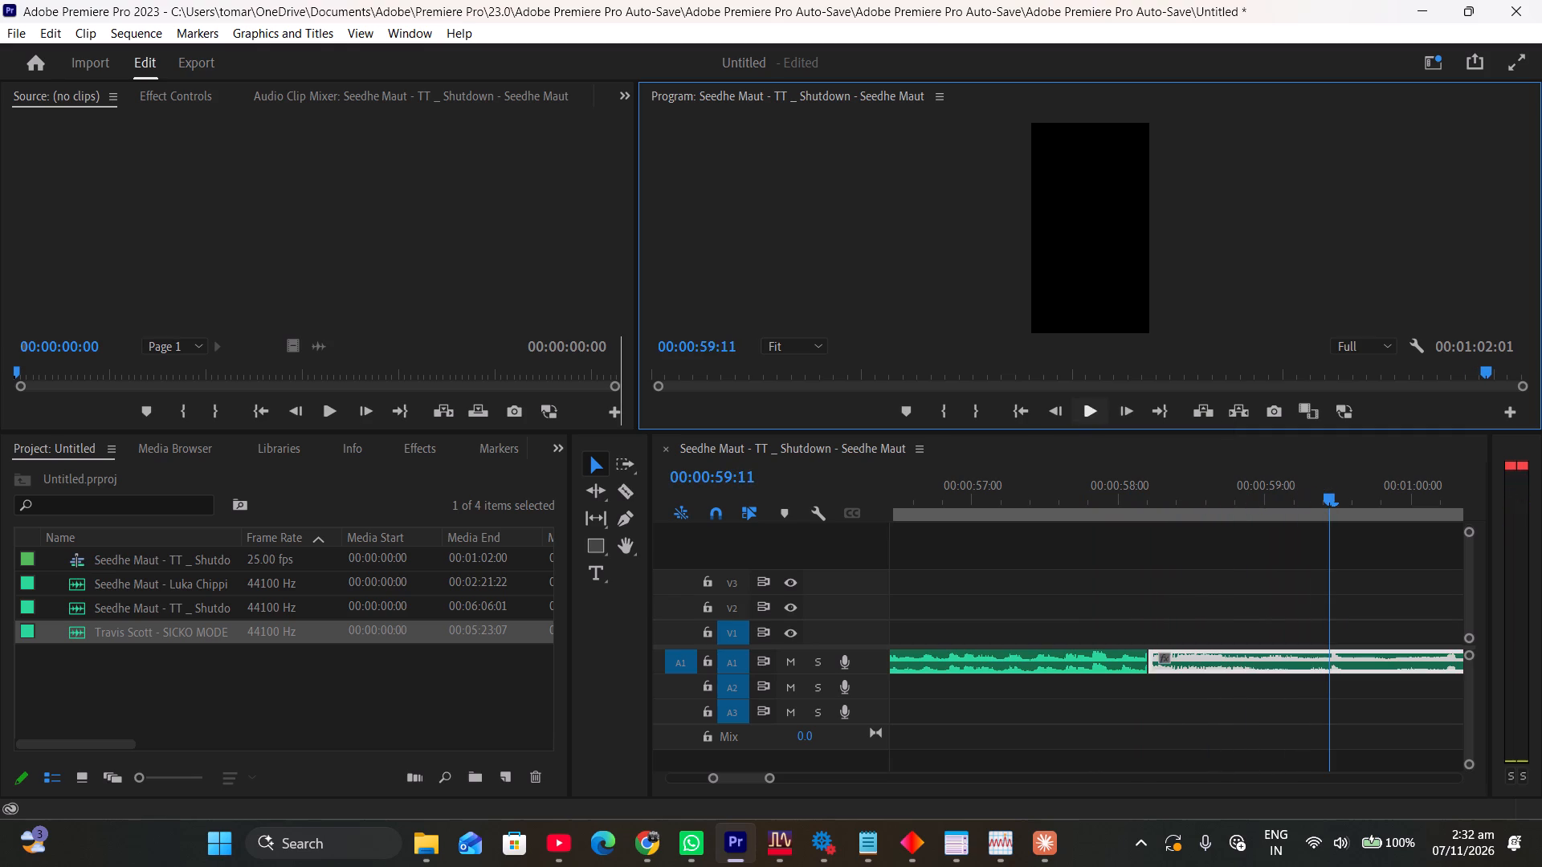
Move the second clip about 3 frames earlier, overwriting the end of the first A1 clip.
left_click_drag(1150, 662, 1152, 665)
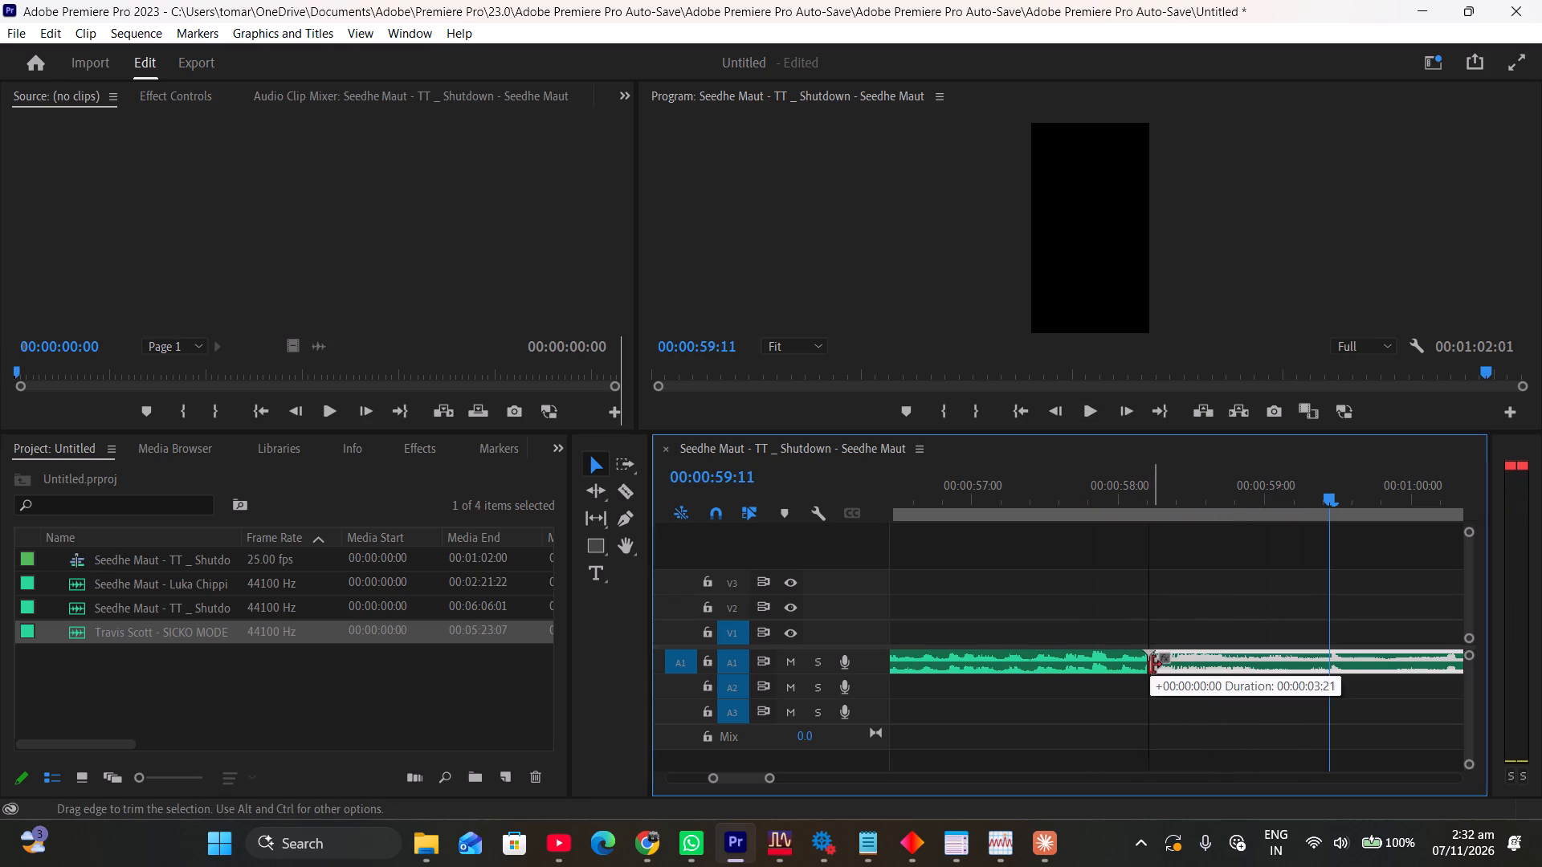
left_click_drag(1152, 665, 1149, 670)
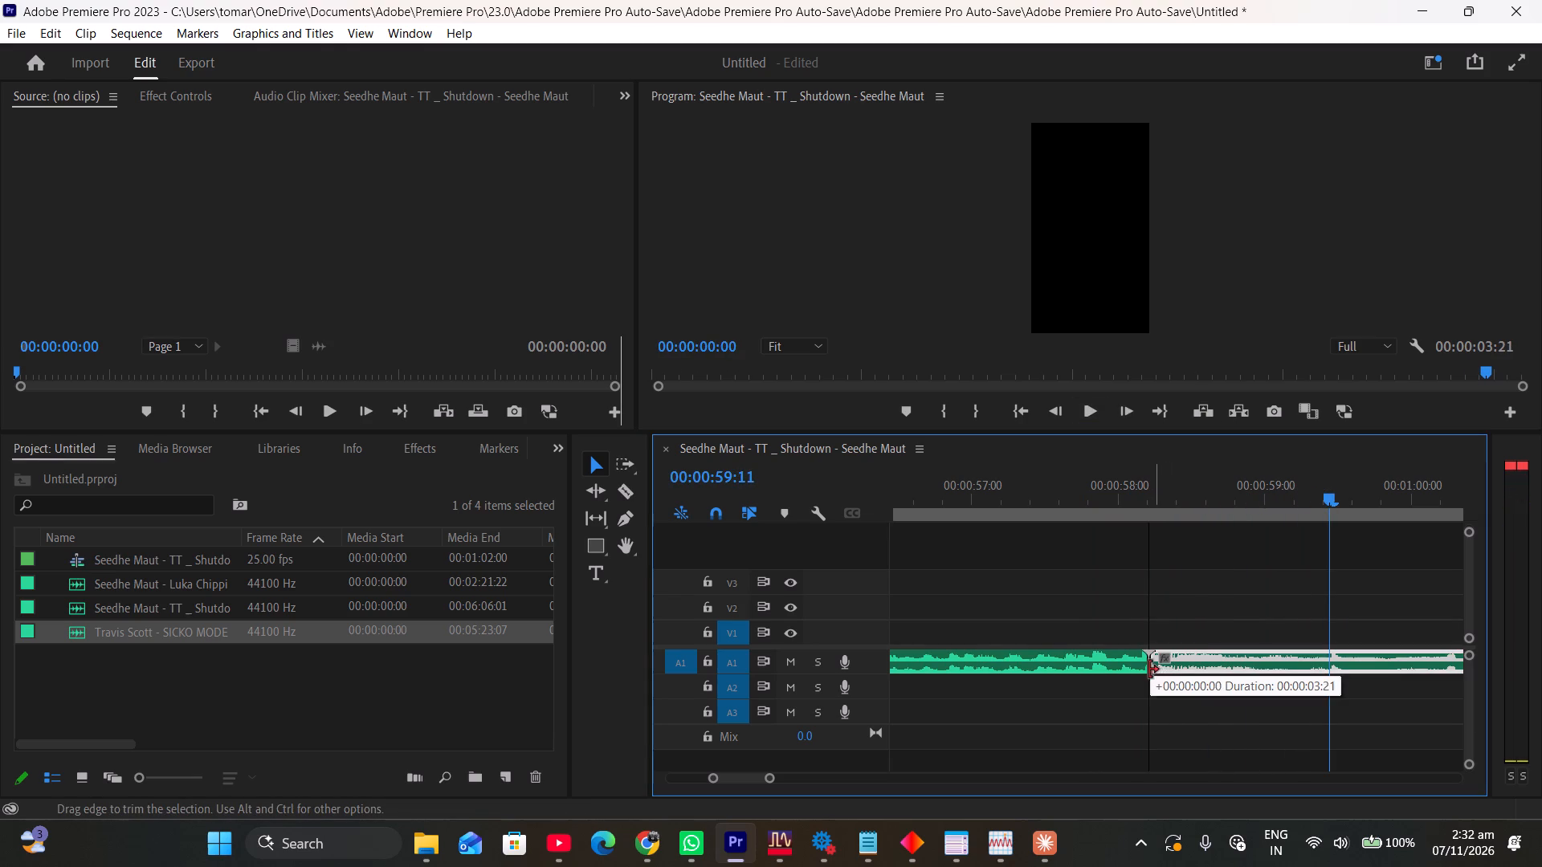
left_click_drag(1149, 670, 1148, 670)
left_click_drag(1198, 656, 1185, 657)
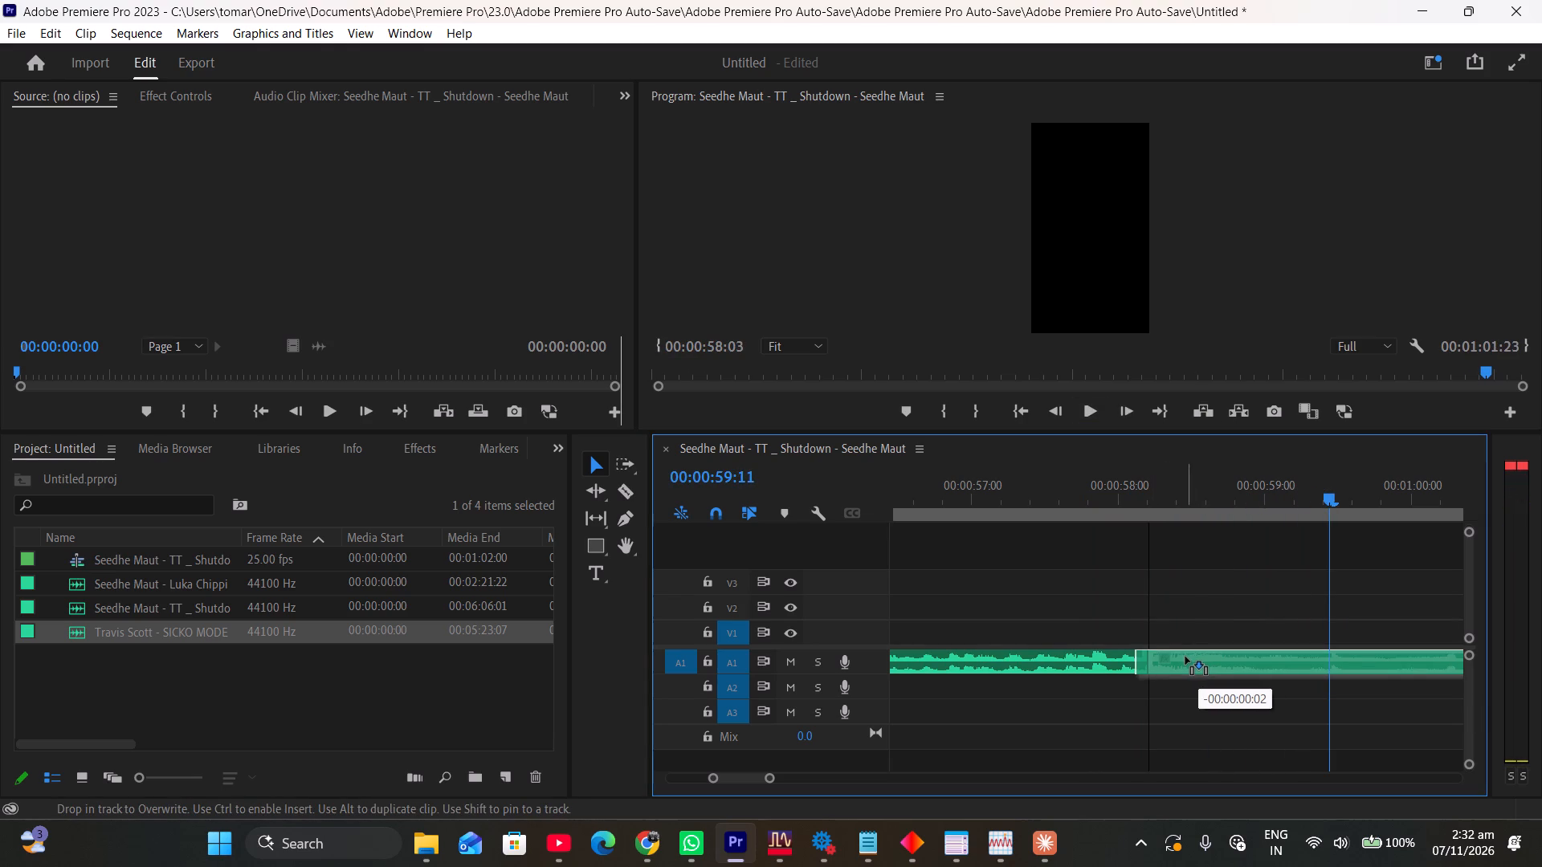
left_click_drag(1185, 657, 1180, 657)
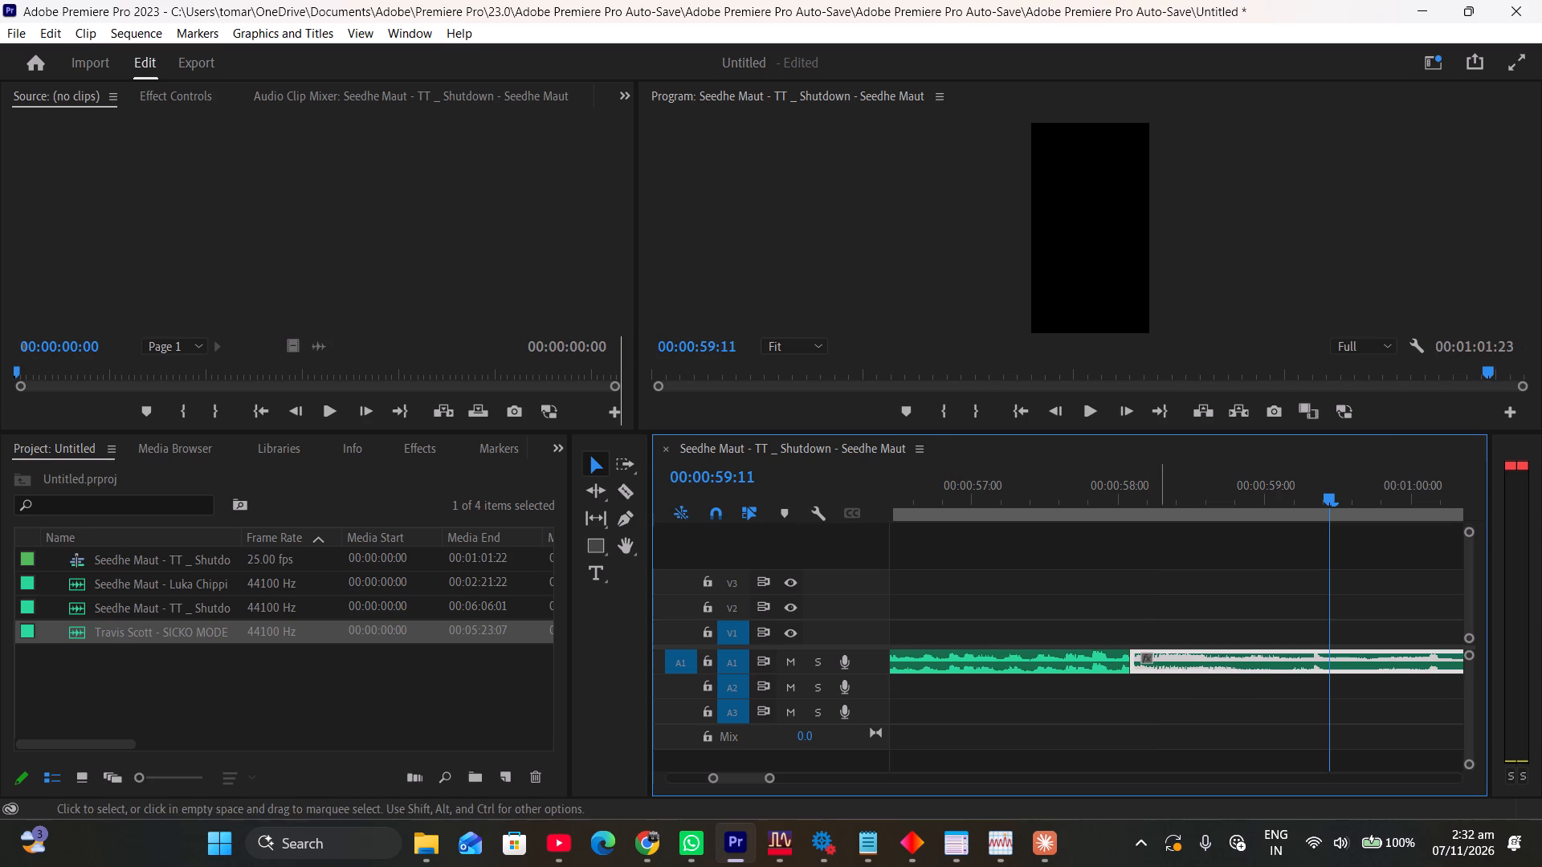
Play the sequence from about 00:00:56:16 to audition the overlapped join.
left_click_drag(1058, 494, 925, 498)
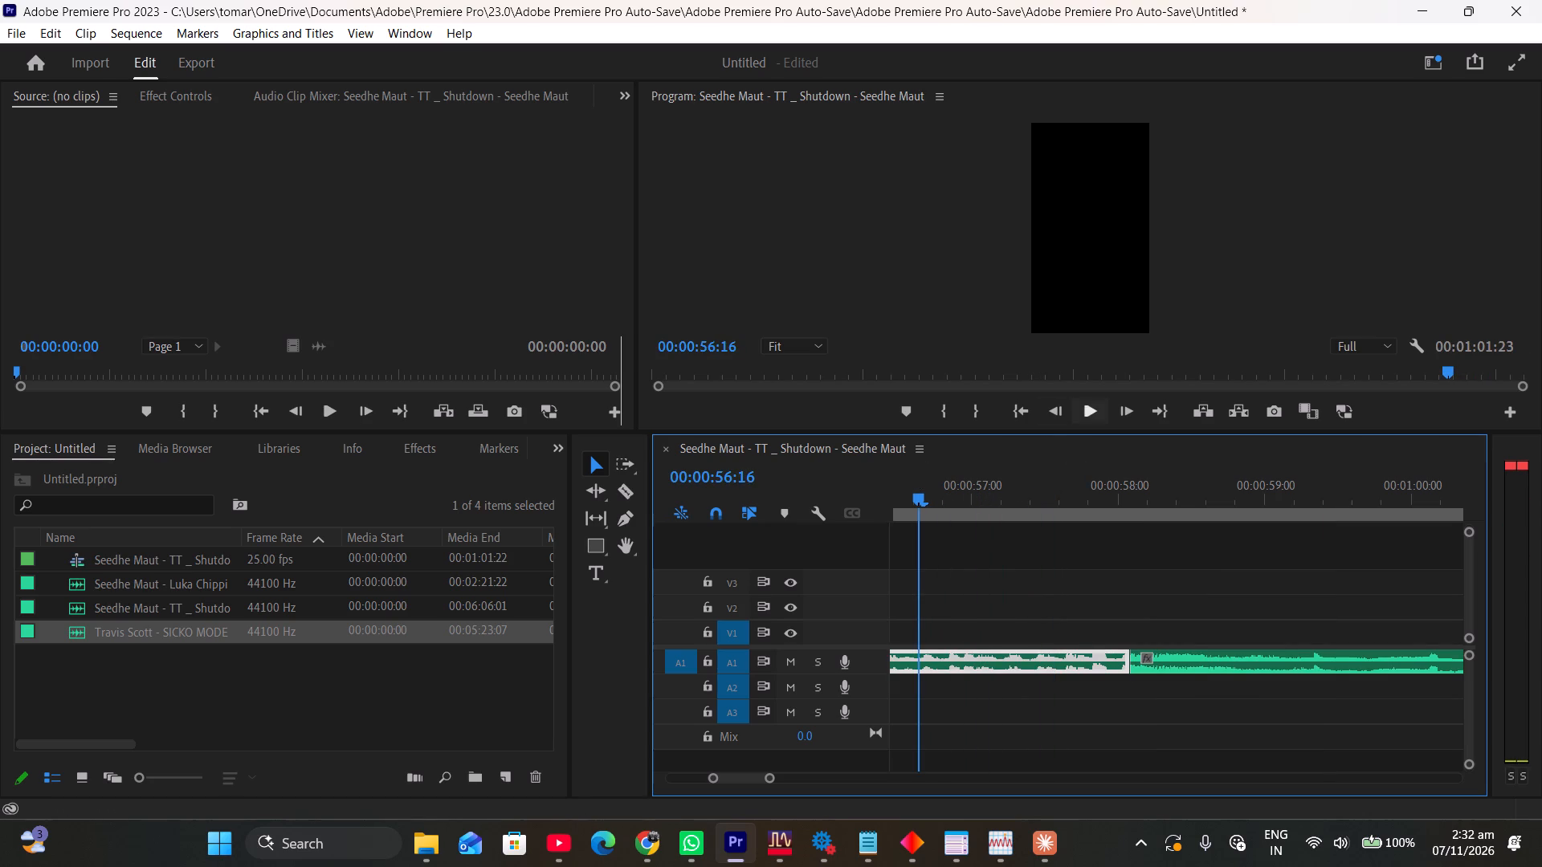
left_click(1092, 406)
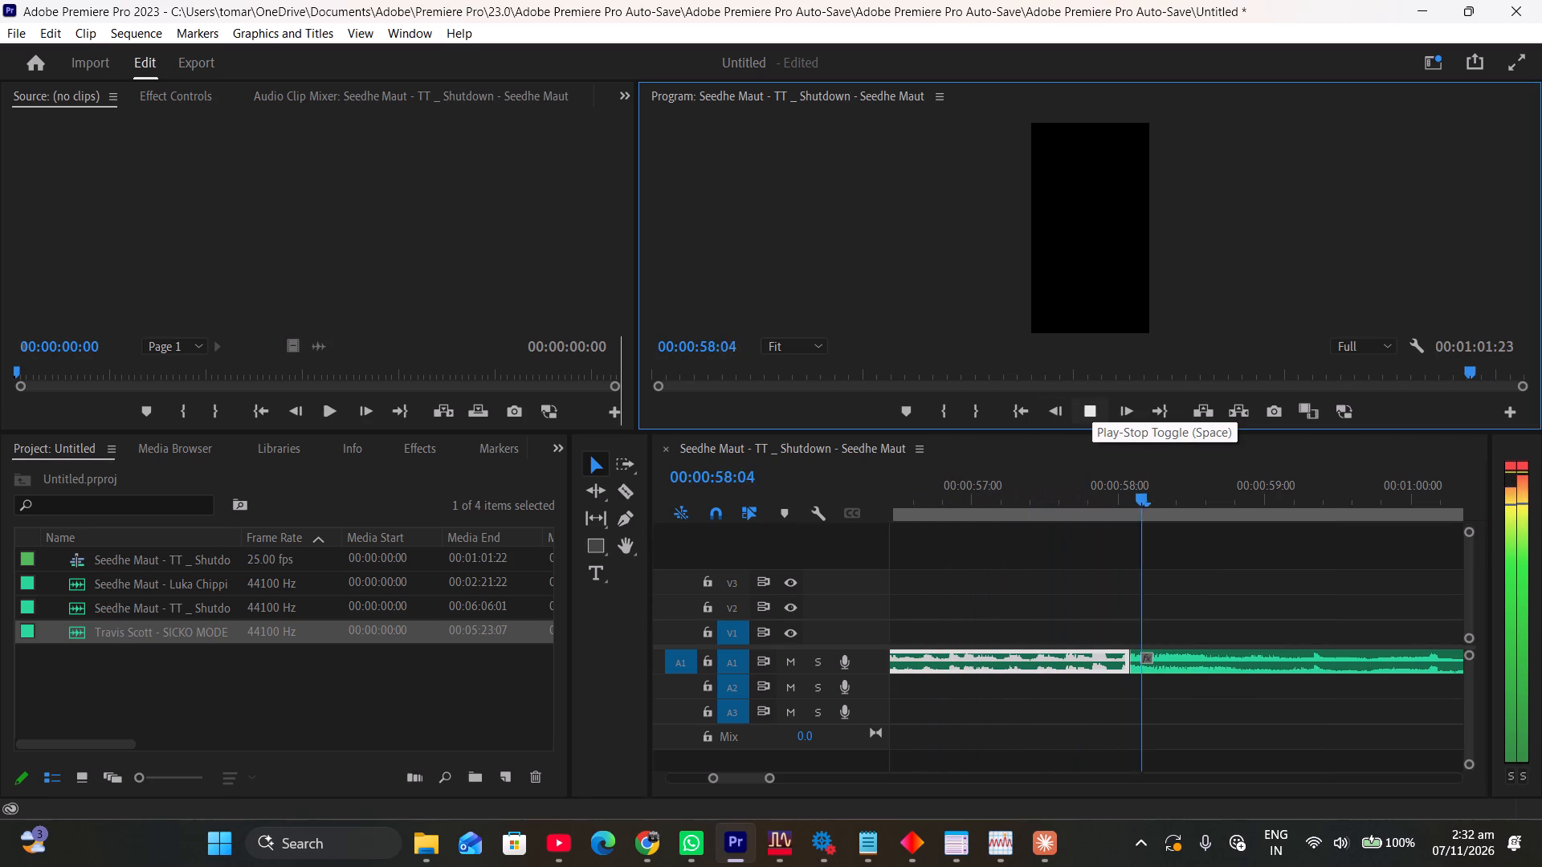
left_click(1091, 407)
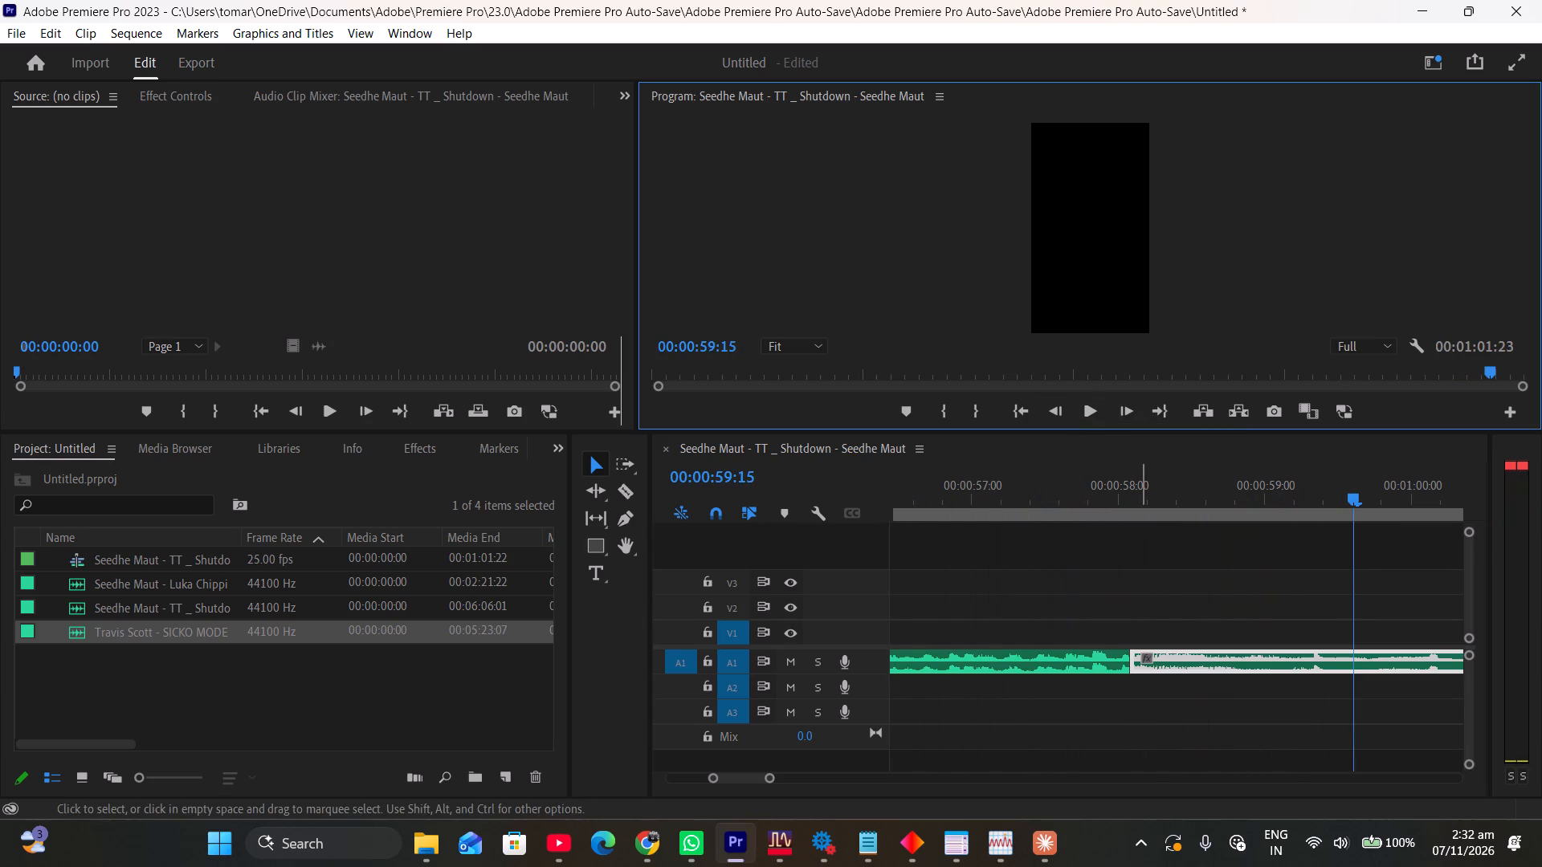
Move the second A1 clip 2 frames earlier, overwriting the end of the first clip.
left_click_drag(1132, 661, 1136, 661)
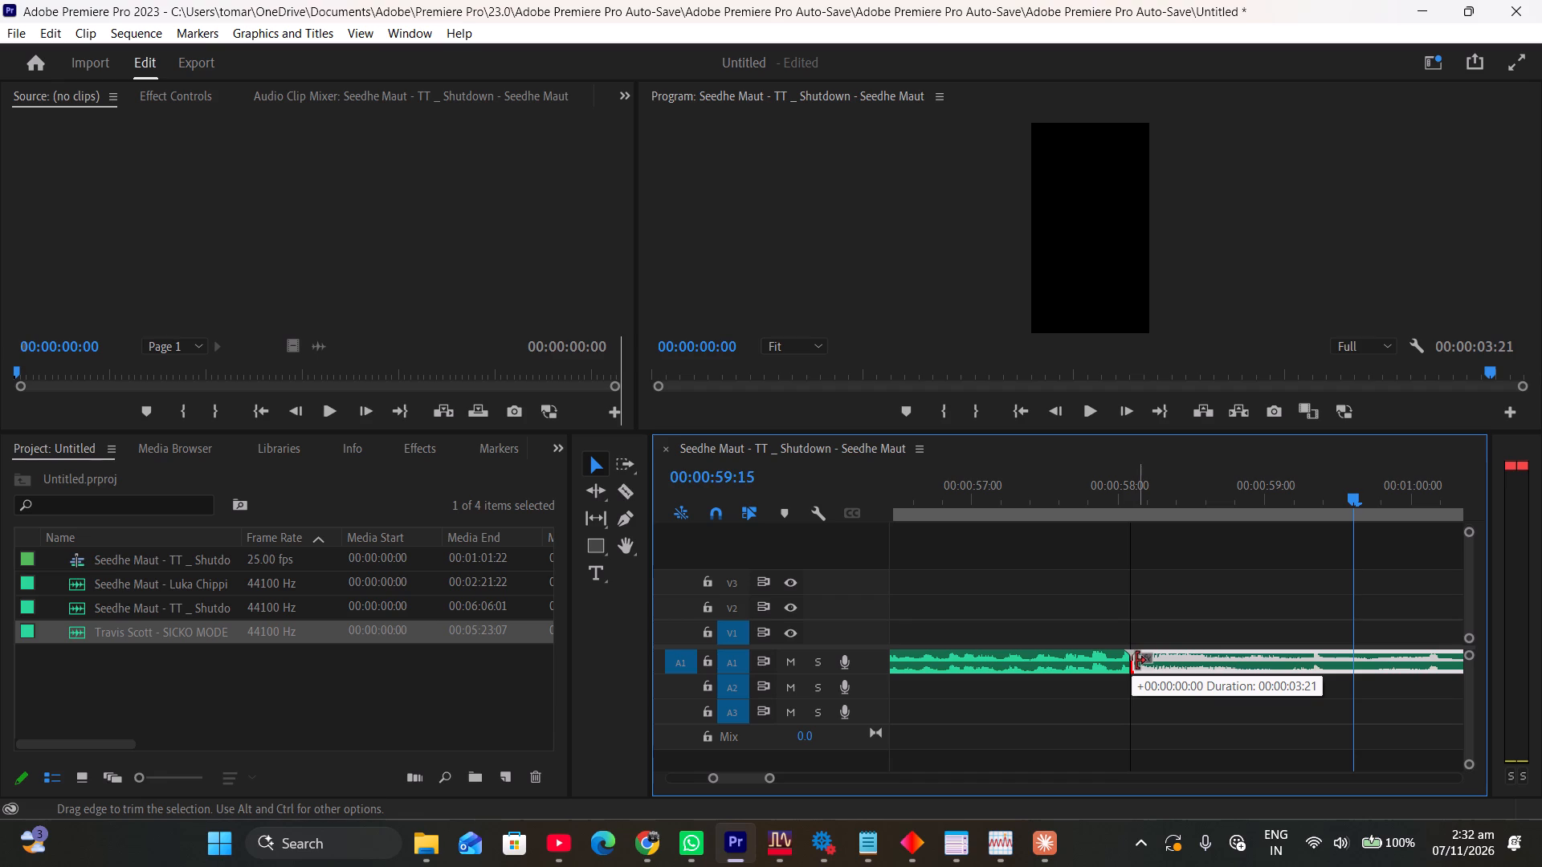
left_click_drag(1136, 661, 1115, 666)
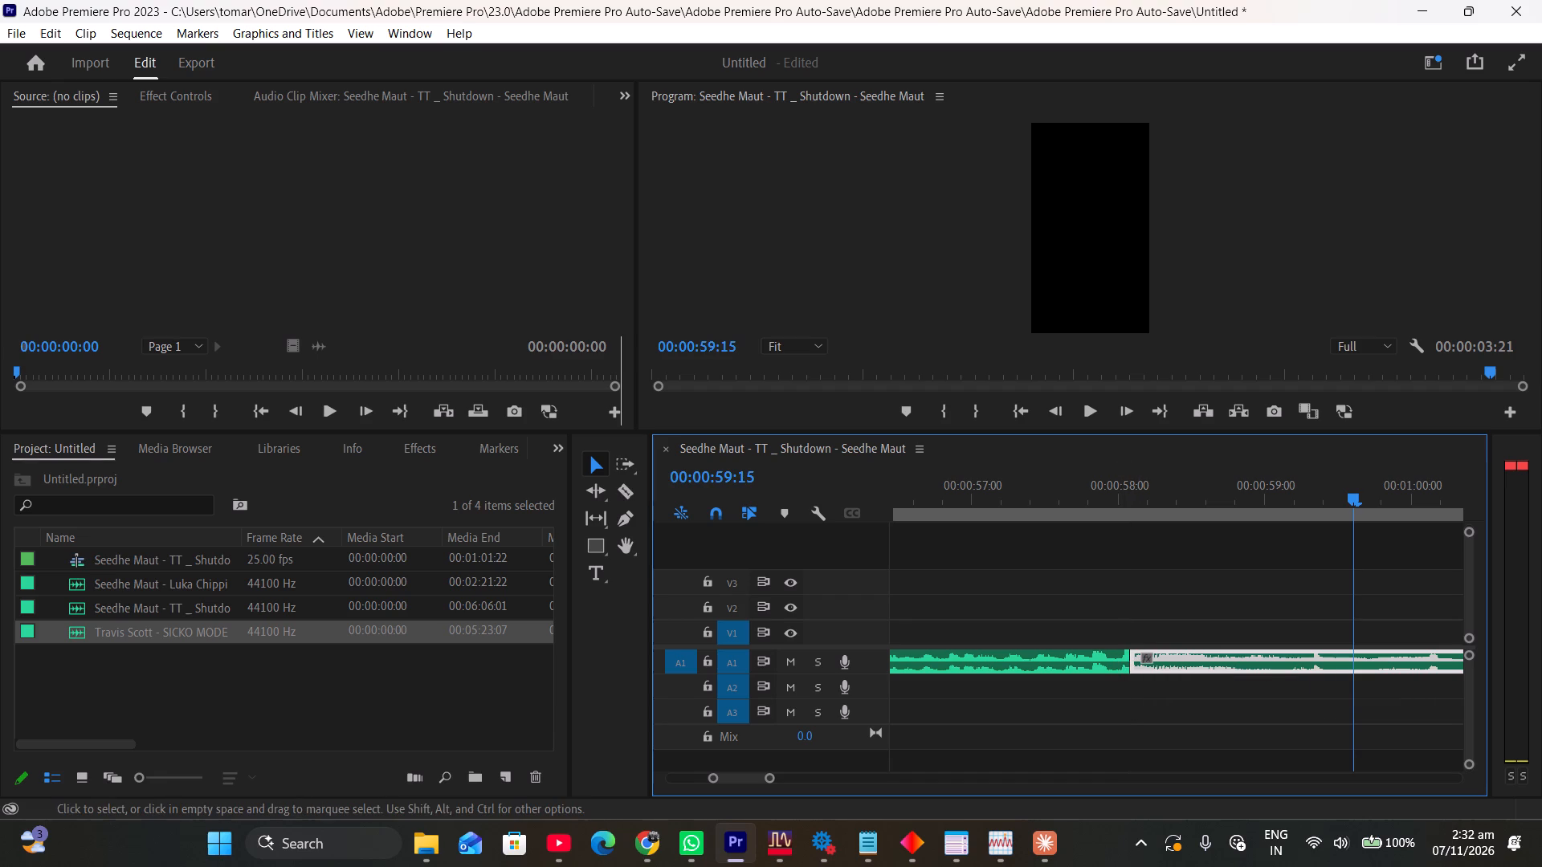
left_click_drag(1155, 657, 1141, 657)
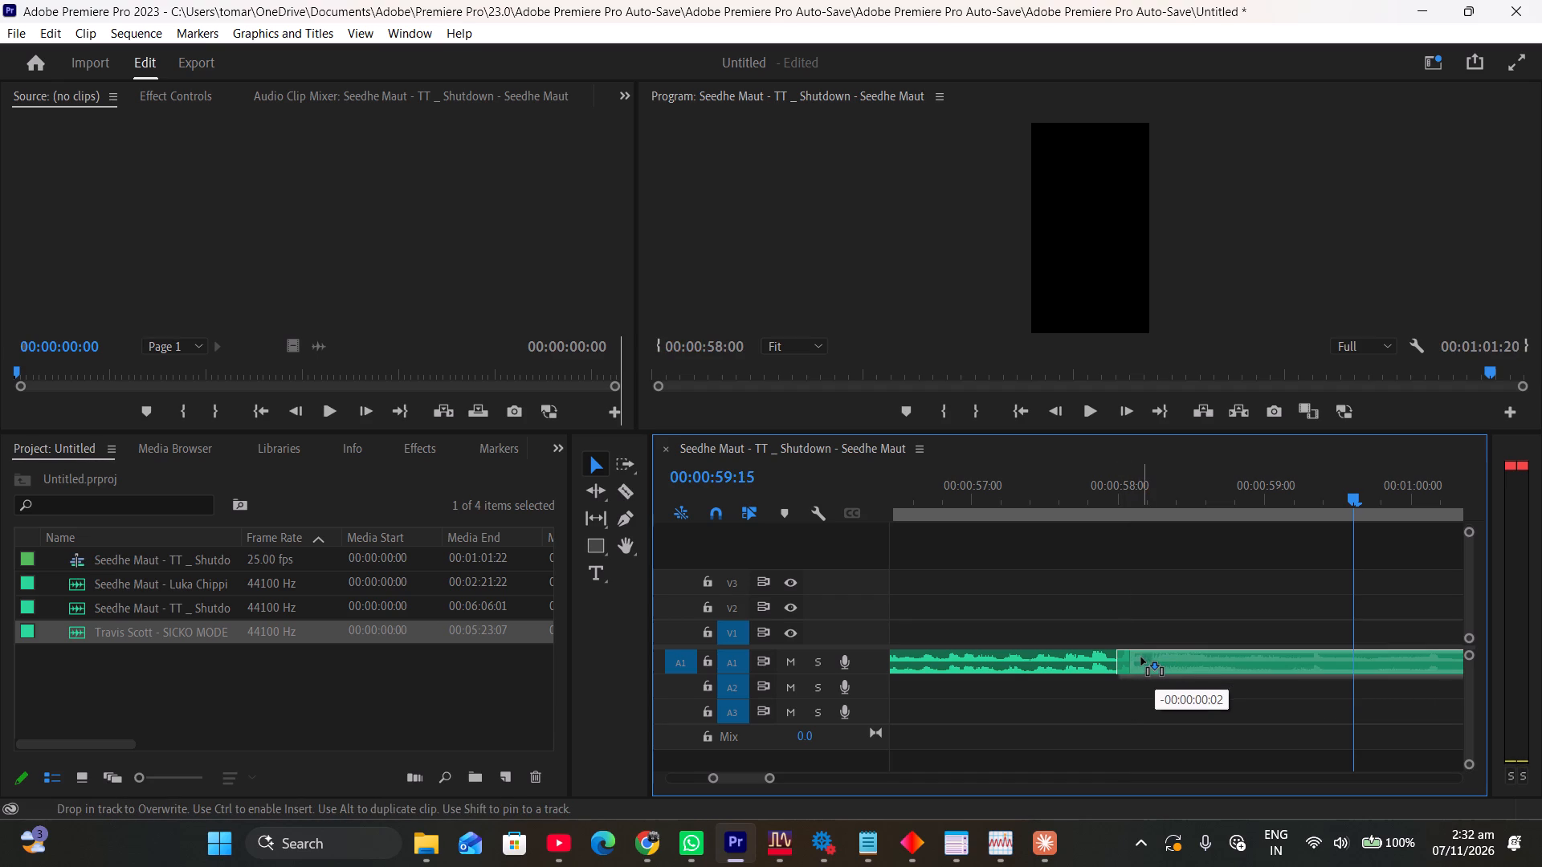
left_click_drag(1141, 657, 1142, 657)
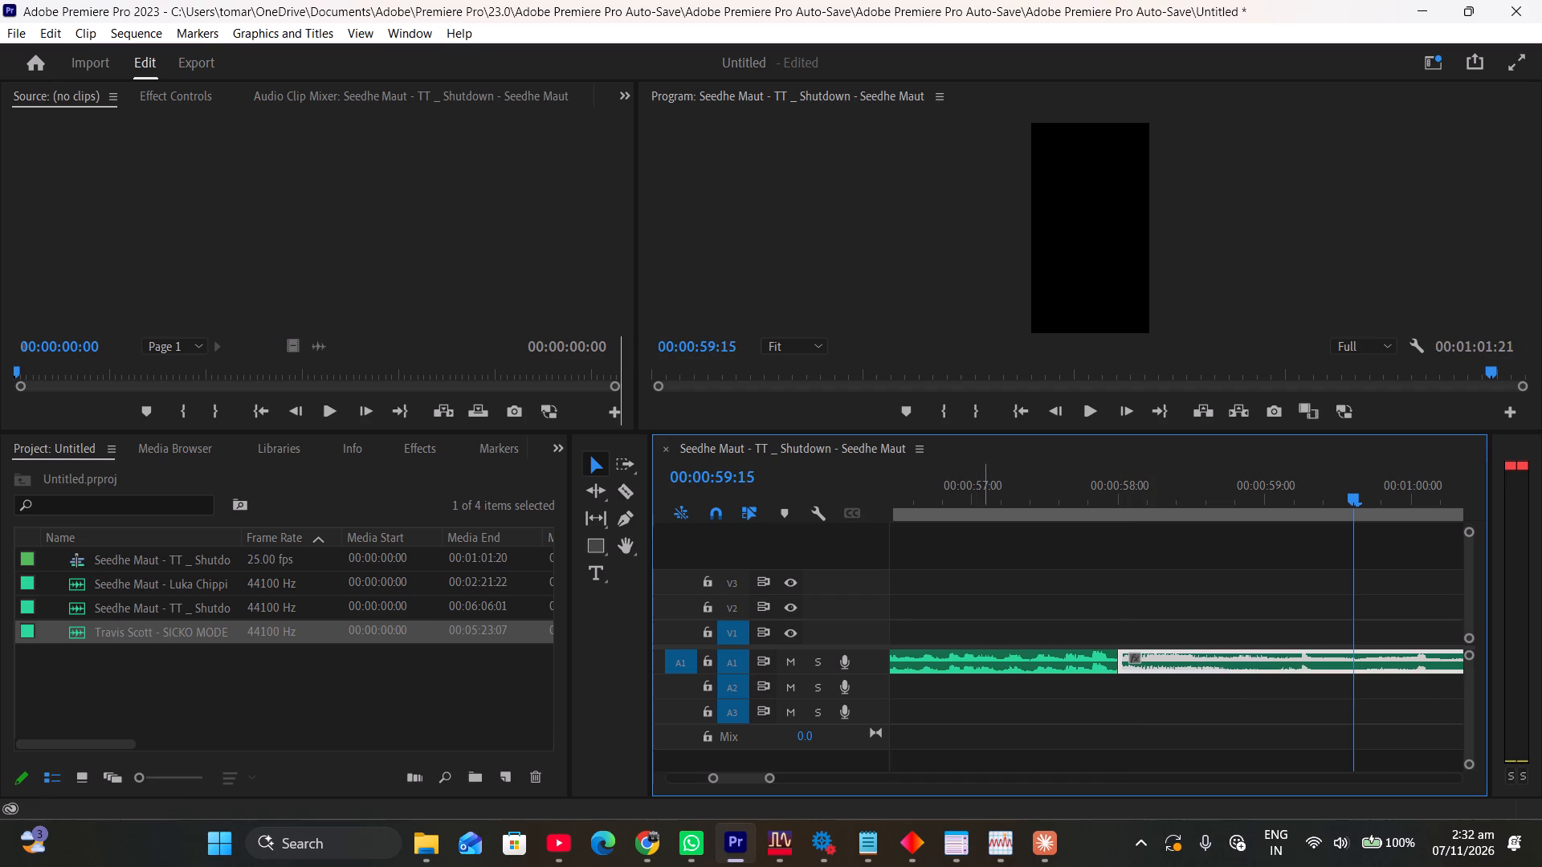
Play the sequence from more than a second before the join to audition the shifted second clip.
left_click_drag(985, 486, 909, 481)
left_click(1084, 411)
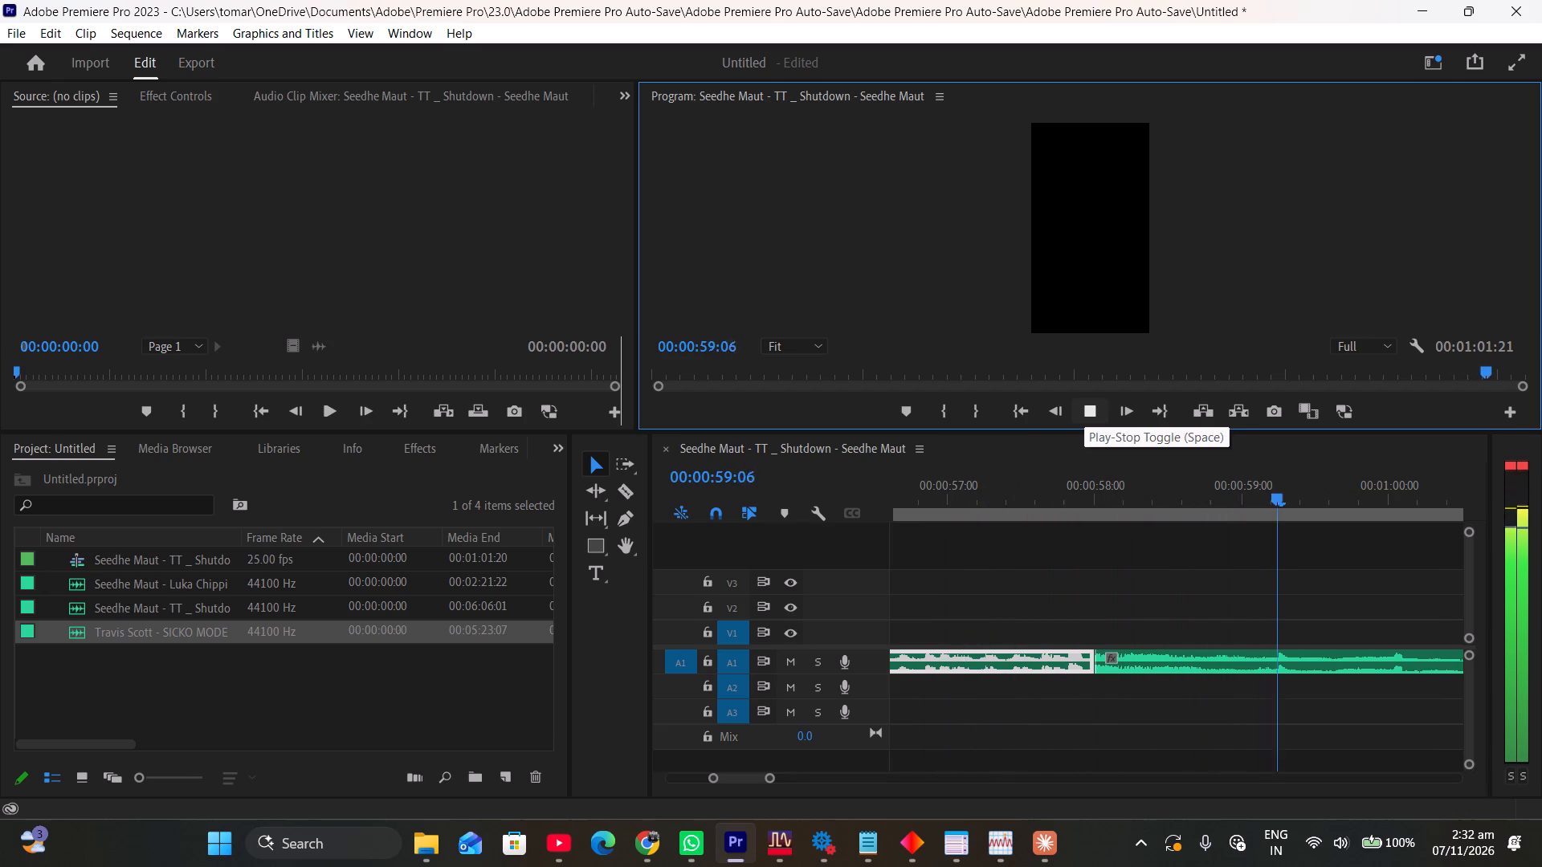
left_click(1091, 407)
Move the second clip about 2 frames later and extend its start back to the first clip's end.
left_click_drag(1133, 662, 1134, 662)
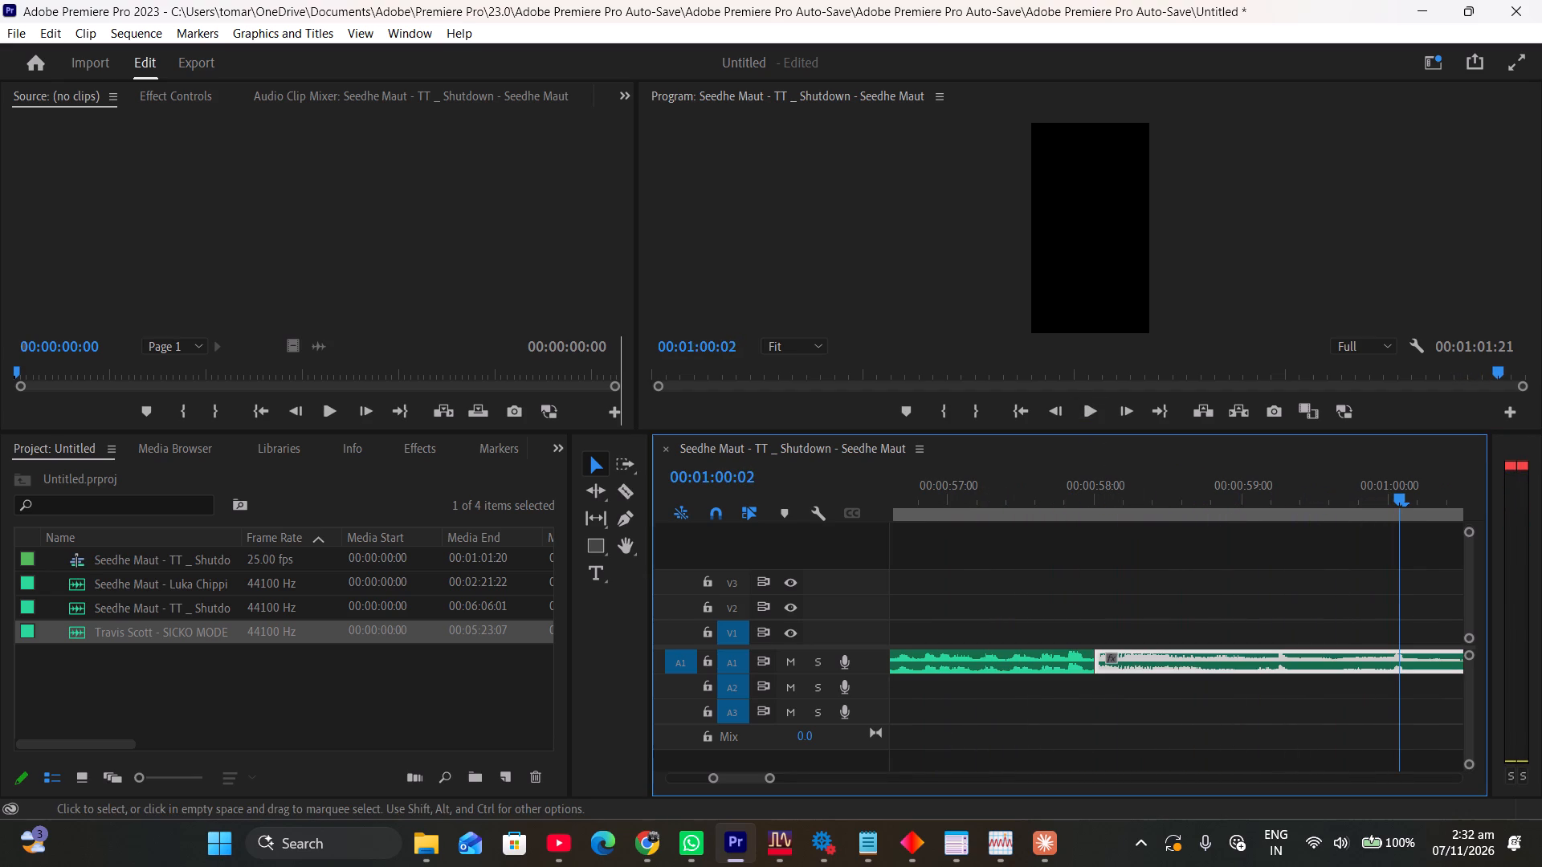
left_click_drag(1134, 662, 1142, 650)
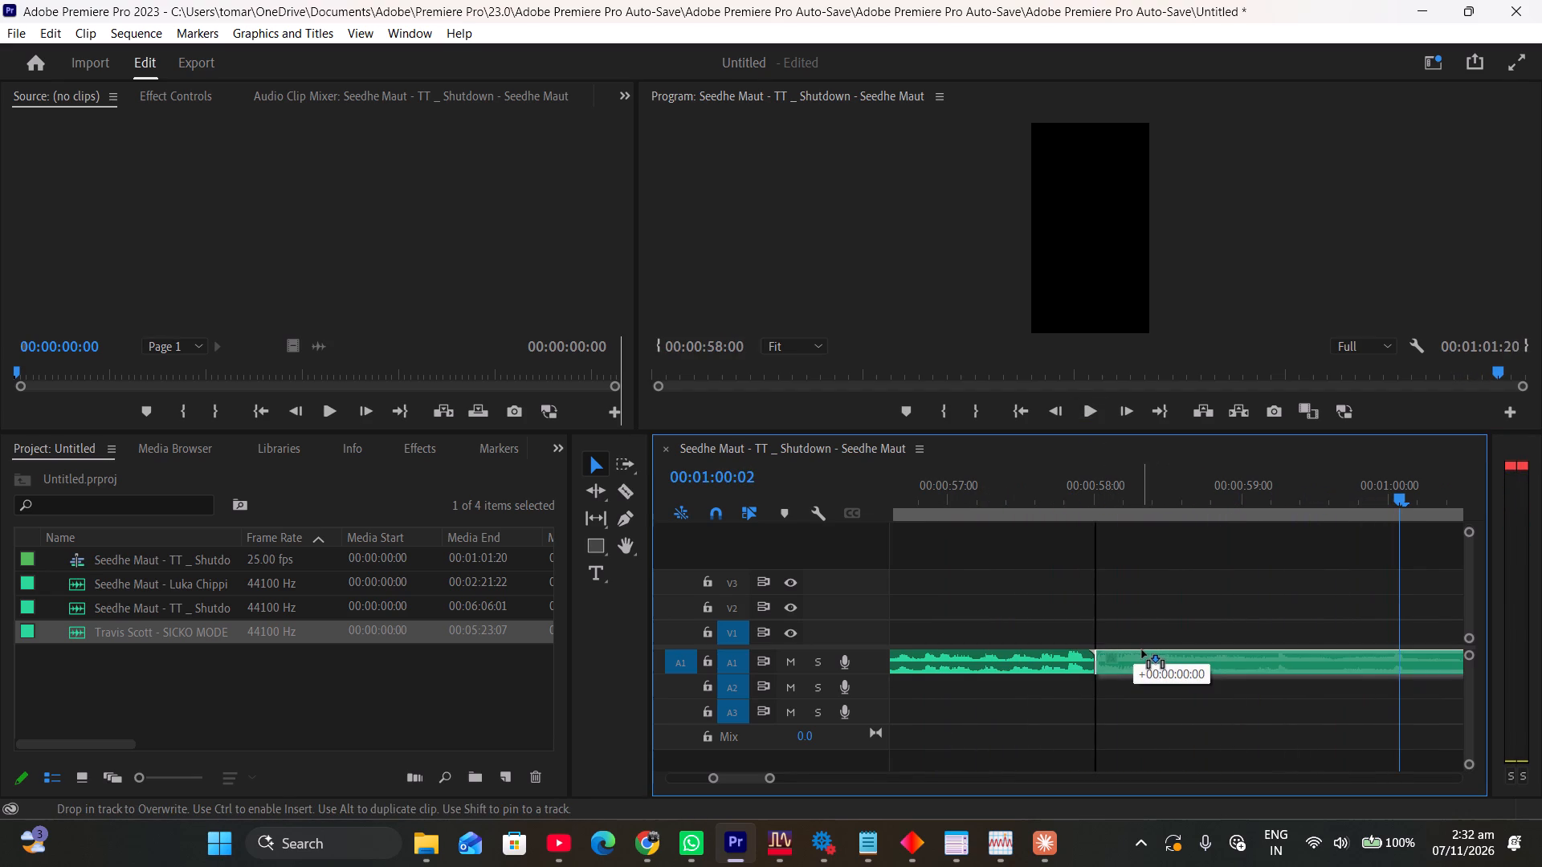
left_click_drag(1142, 650, 1144, 650)
left_click_drag(1106, 658, 1099, 657)
Play the sequence from 00:00:56:23 to audition the join with the second clip's extended start.
left_click_drag(1066, 495, 940, 498)
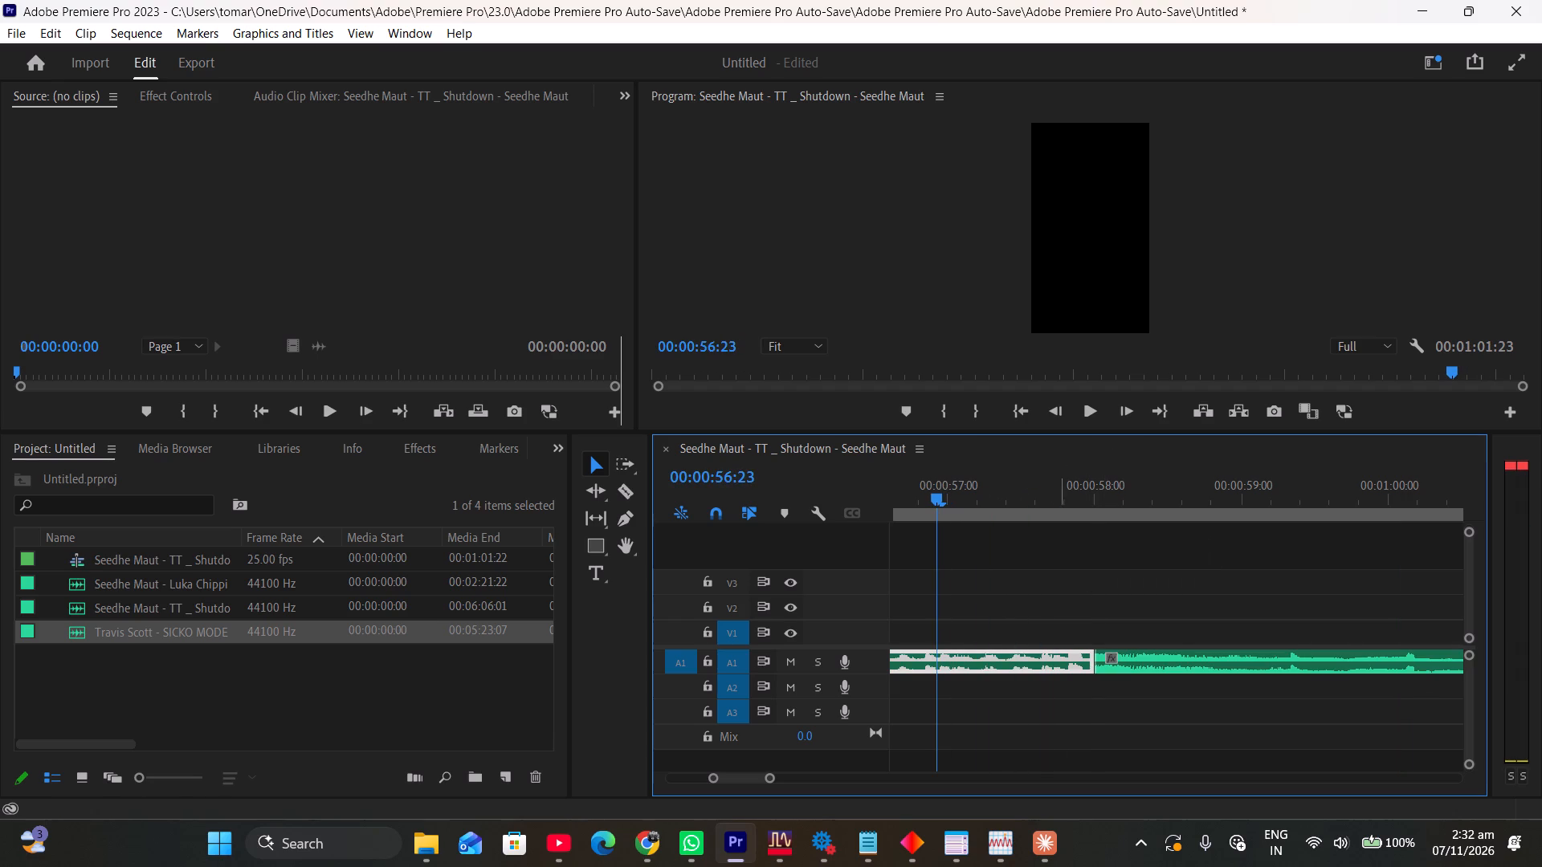
left_click(1091, 414)
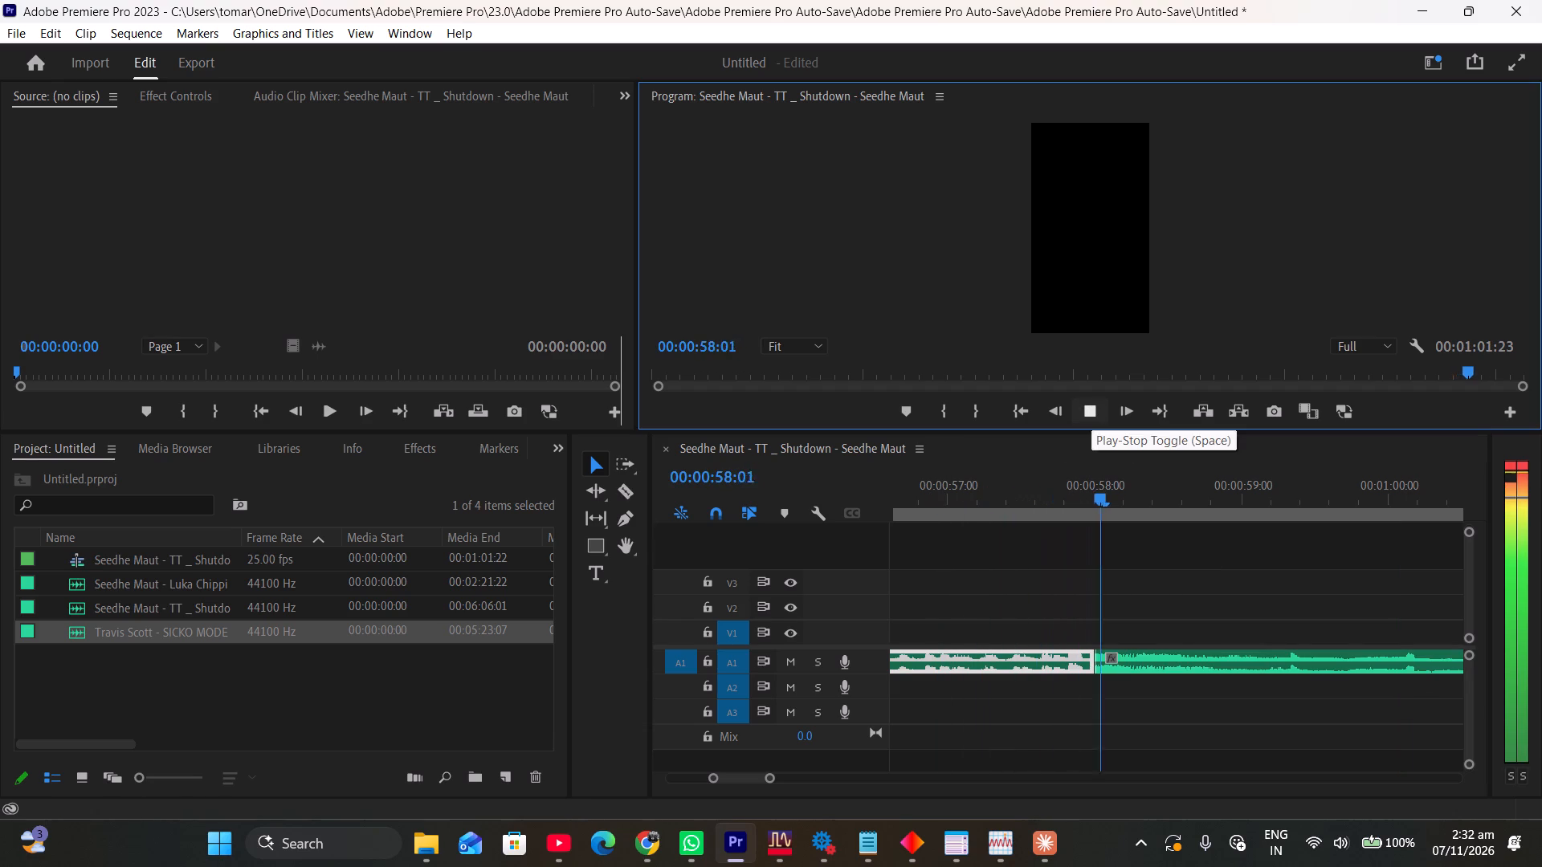
left_click(1092, 412)
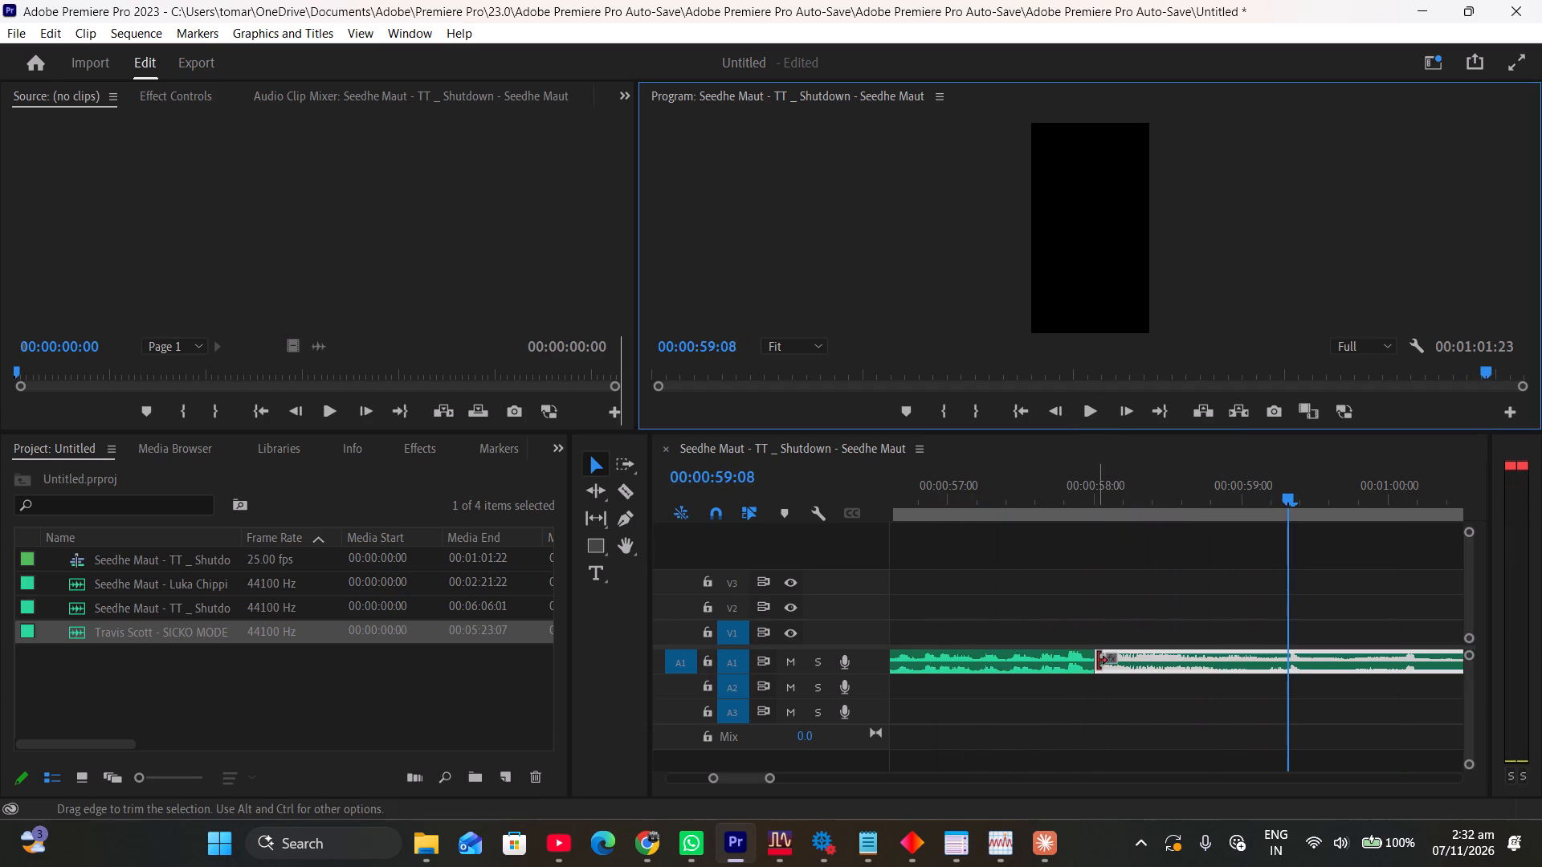
Trim about 6 frames off the second clip's start and move the clip back against the first clip's end.
left_click_drag(1098, 661, 1134, 659)
left_click_drag(1164, 660, 1129, 661)
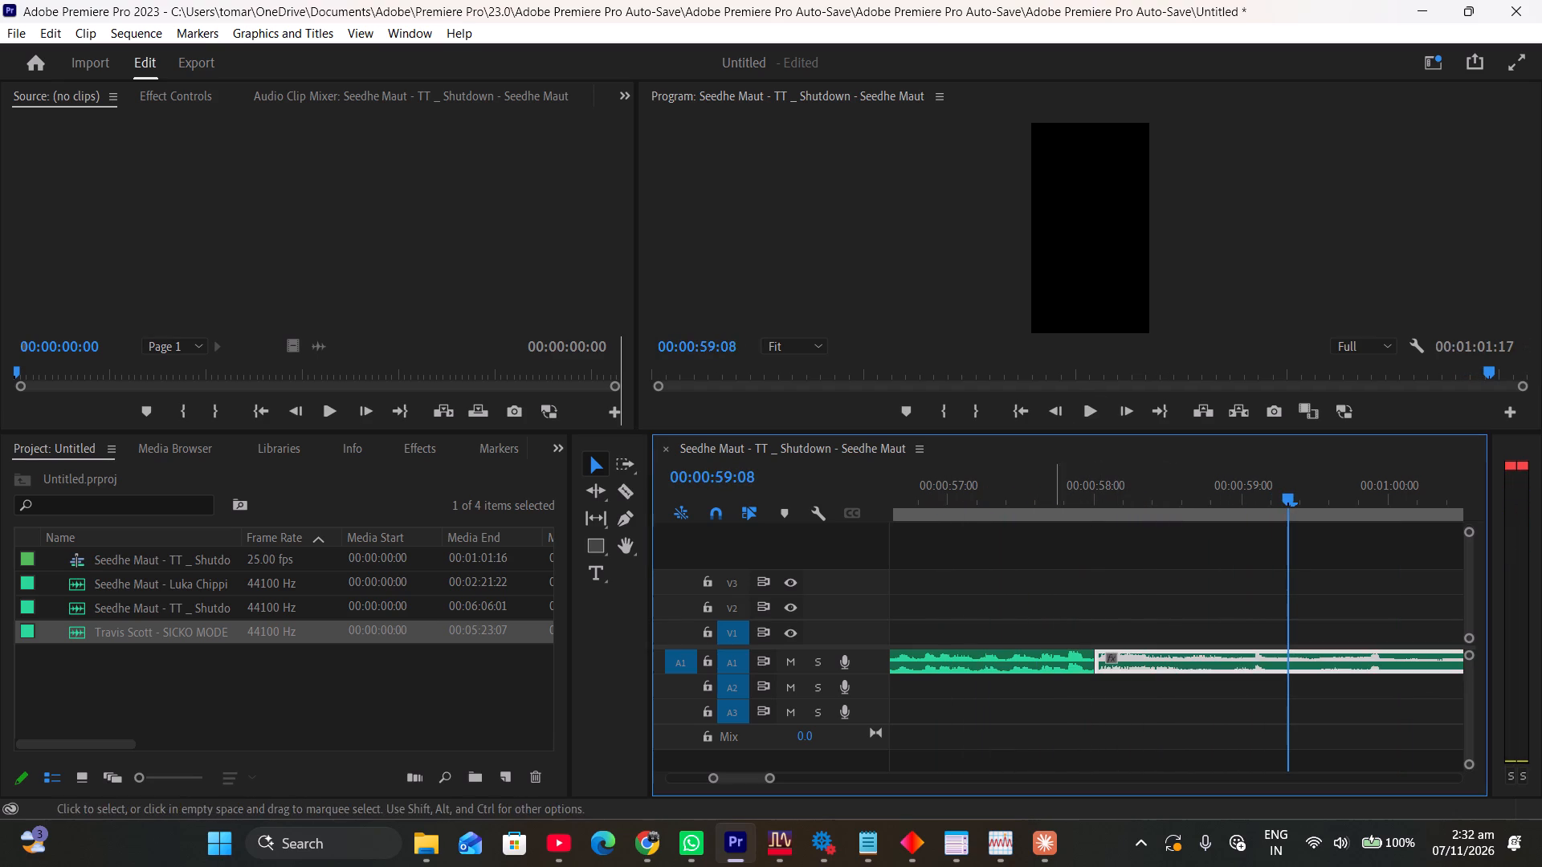
Play the sequence from about 00:00:57:00 to audition the join with the shortened second clip.
left_click_drag(1024, 498, 943, 496)
left_click(1091, 411)
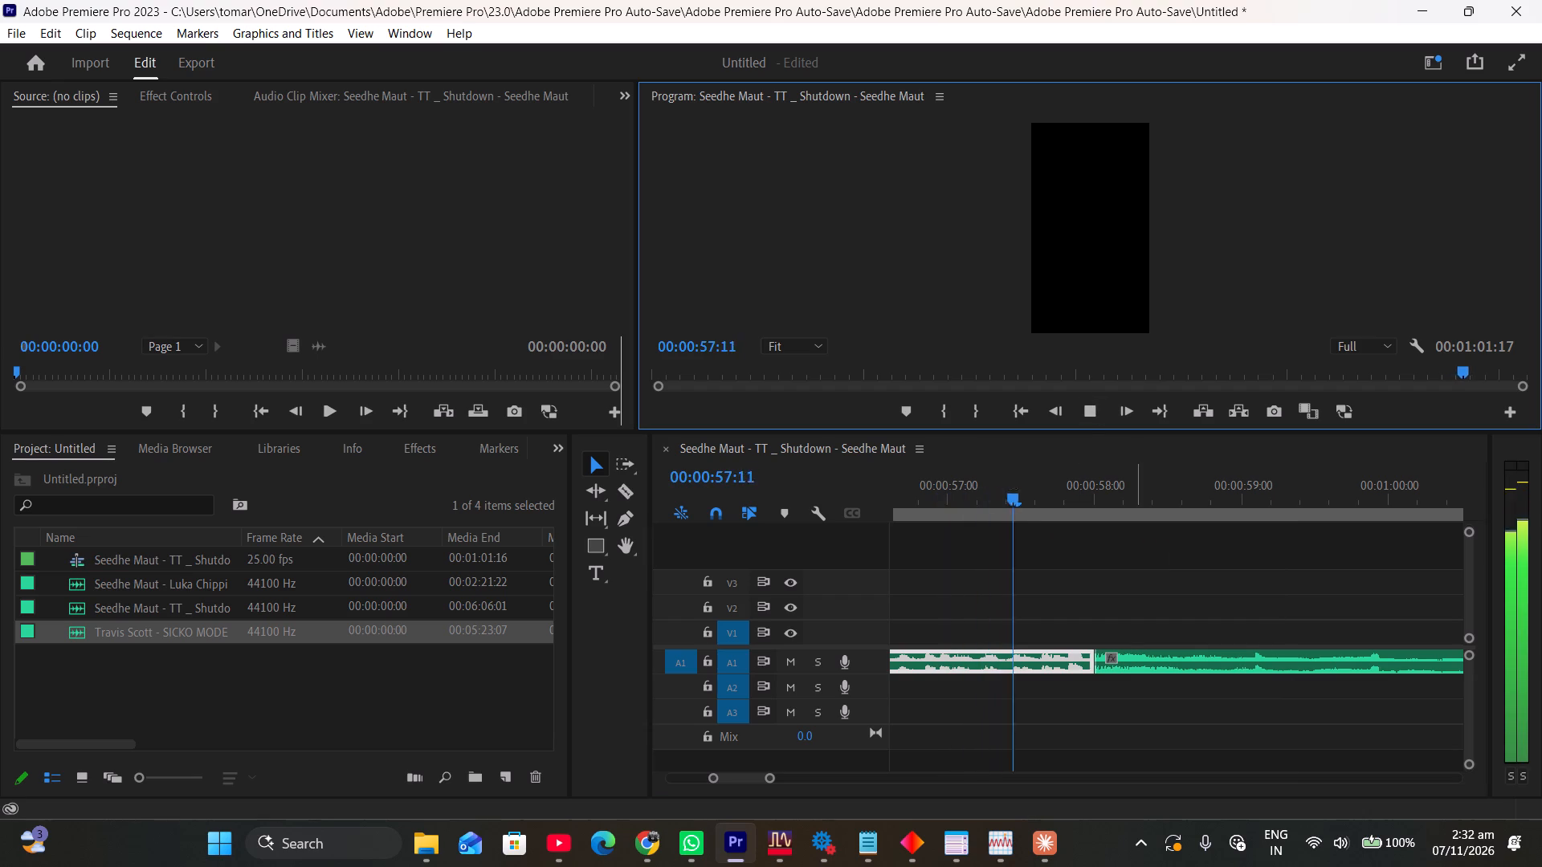
left_click(1093, 410)
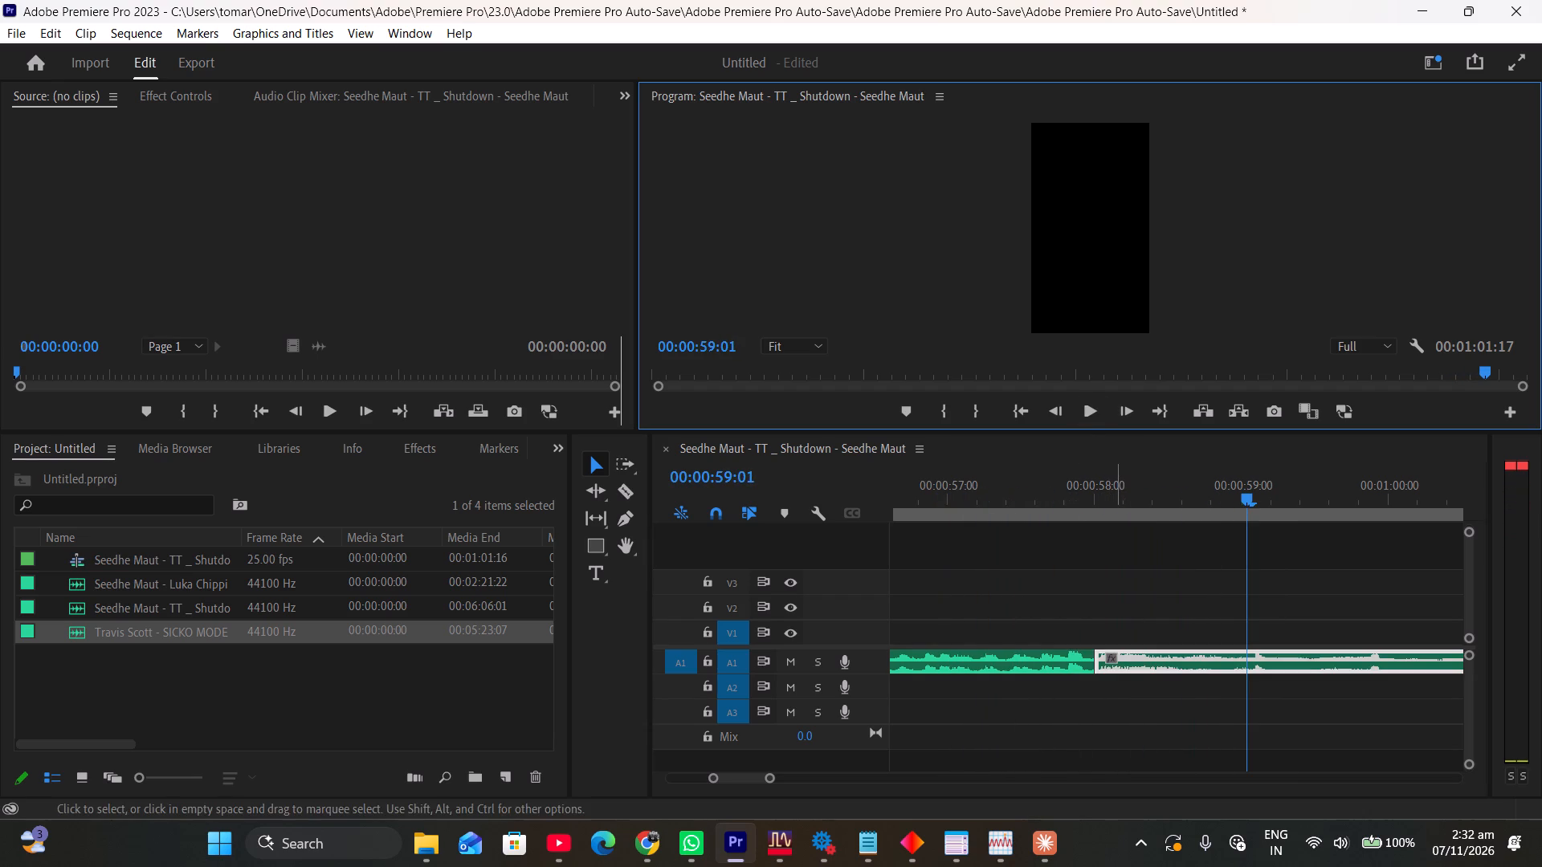
Trim about 4 more frames off the second clip's start and close the gap to the first clip.
left_click_drag(1097, 661, 1120, 661)
left_click_drag(1159, 660, 1149, 658)
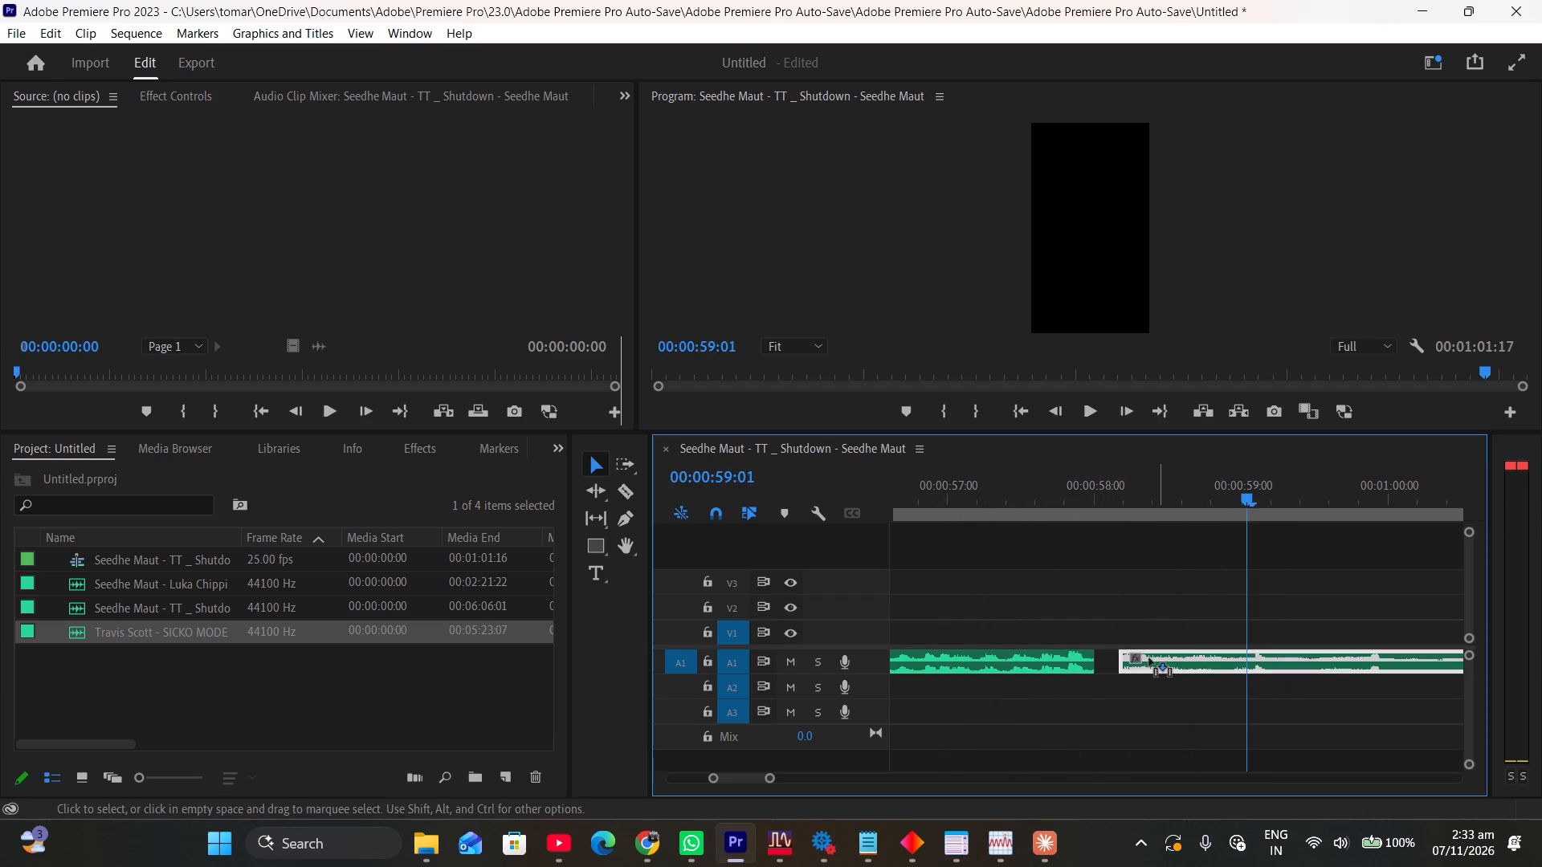
left_click_drag(1149, 658, 1132, 658)
Play the sequence from 00:00:56:19 through the join and the rest of the second clip.
left_click_drag(1020, 502, 913, 501)
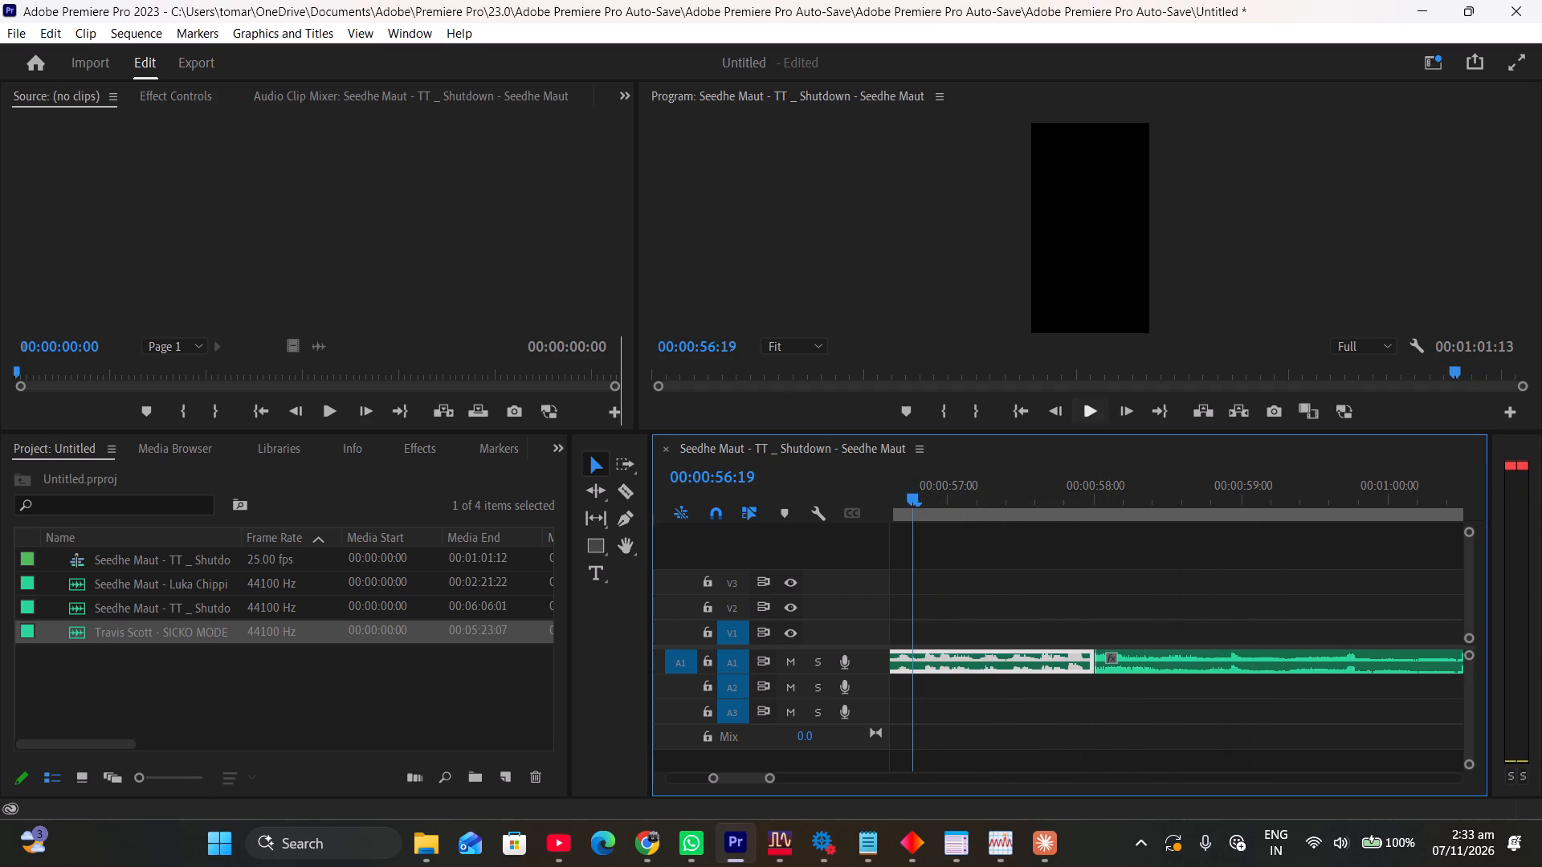
left_click(1080, 407)
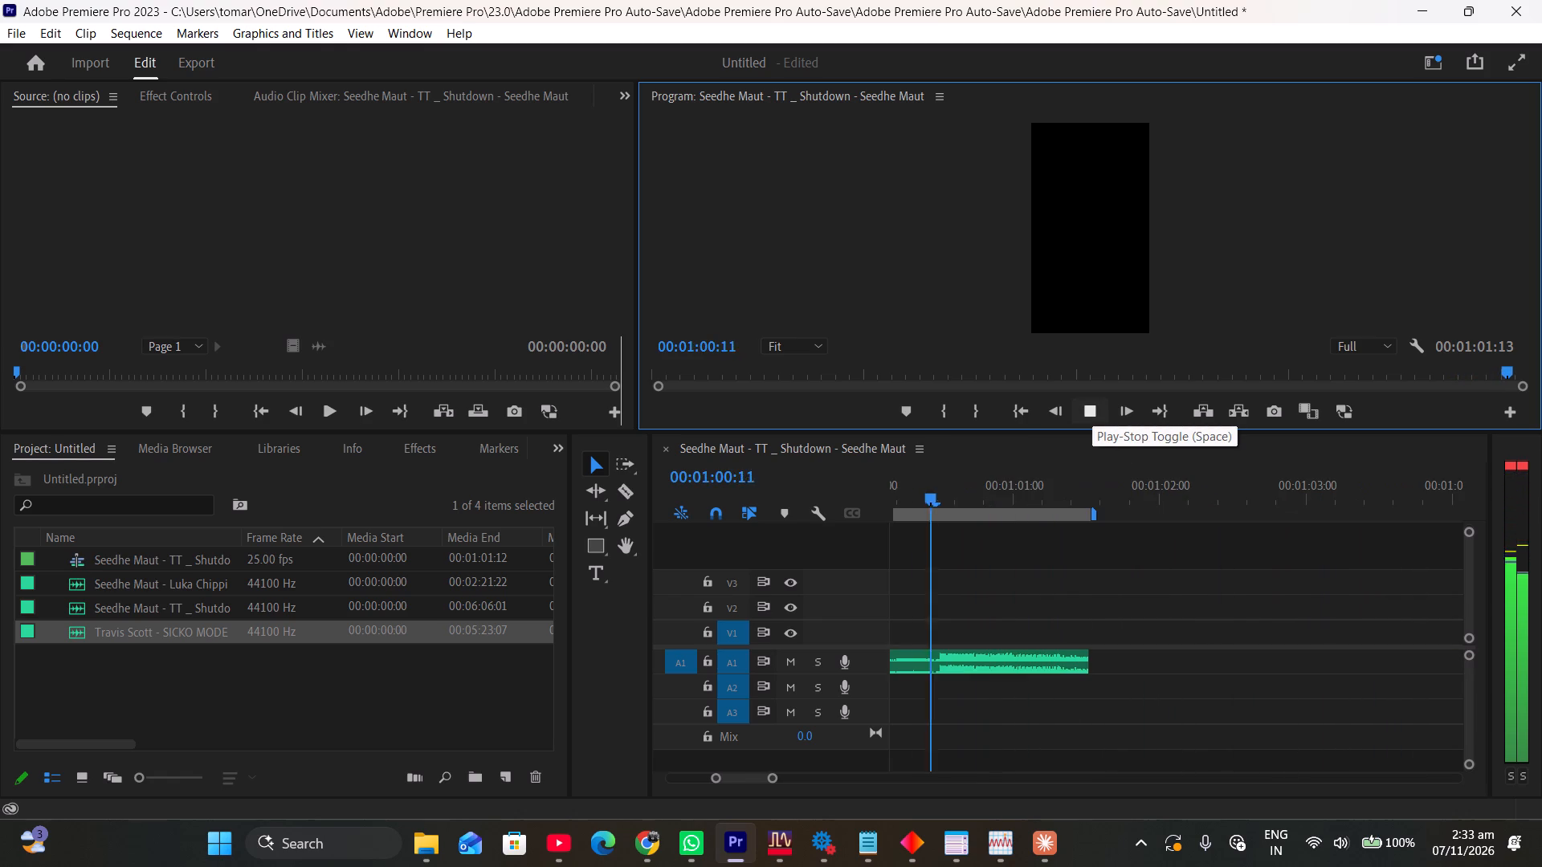
left_click(1092, 410)
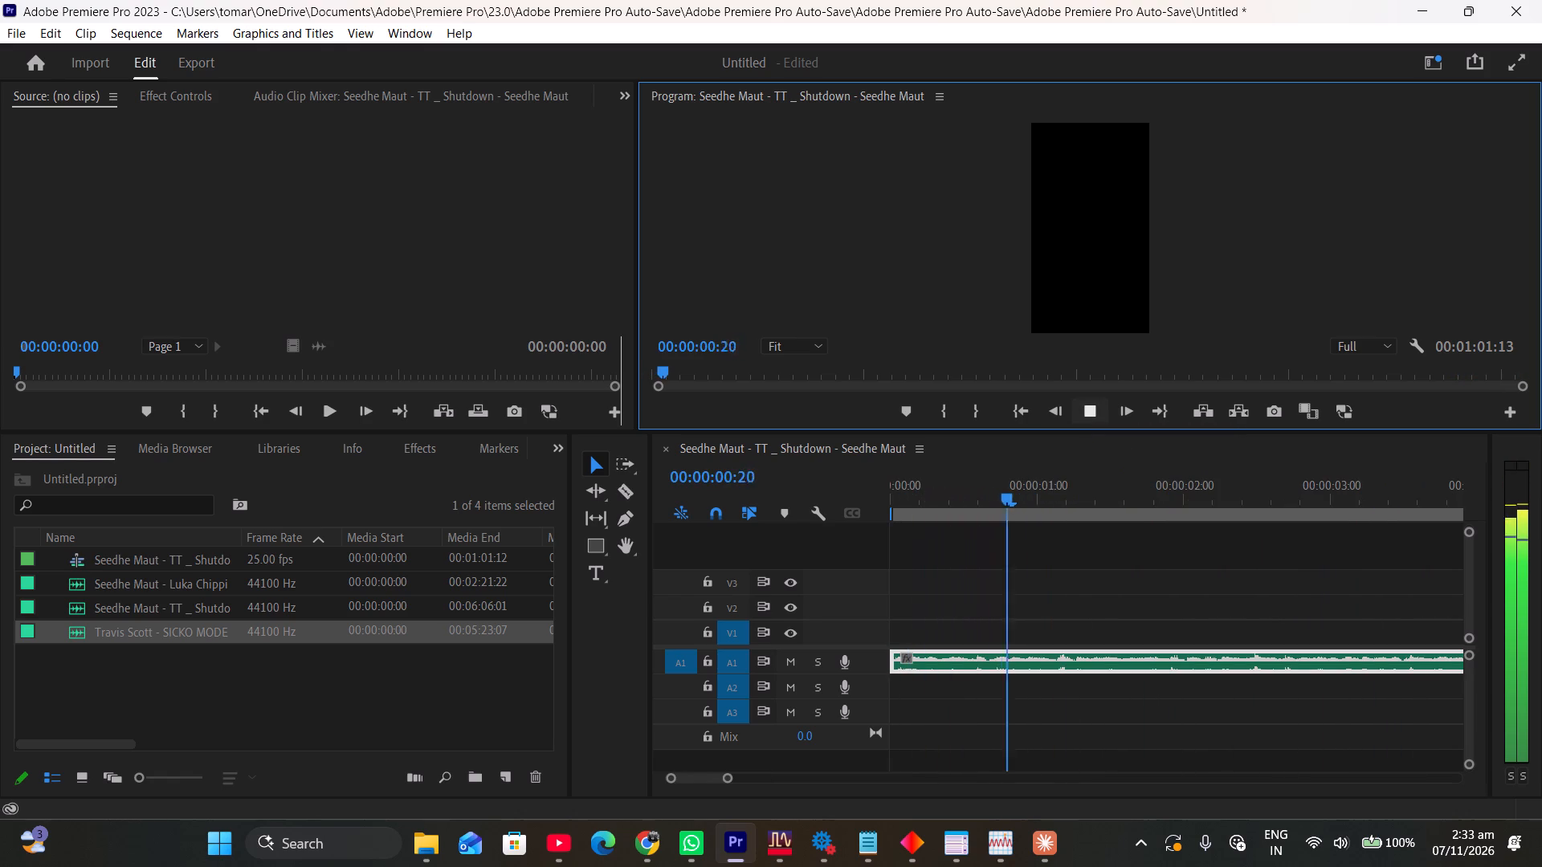
left_click_drag(699, 775, 787, 767)
left_click(1086, 413)
Extend the end of the second A1 clip by 8 frames to a duration of 00:00:03:21.
left_click_drag(728, 779, 792, 775)
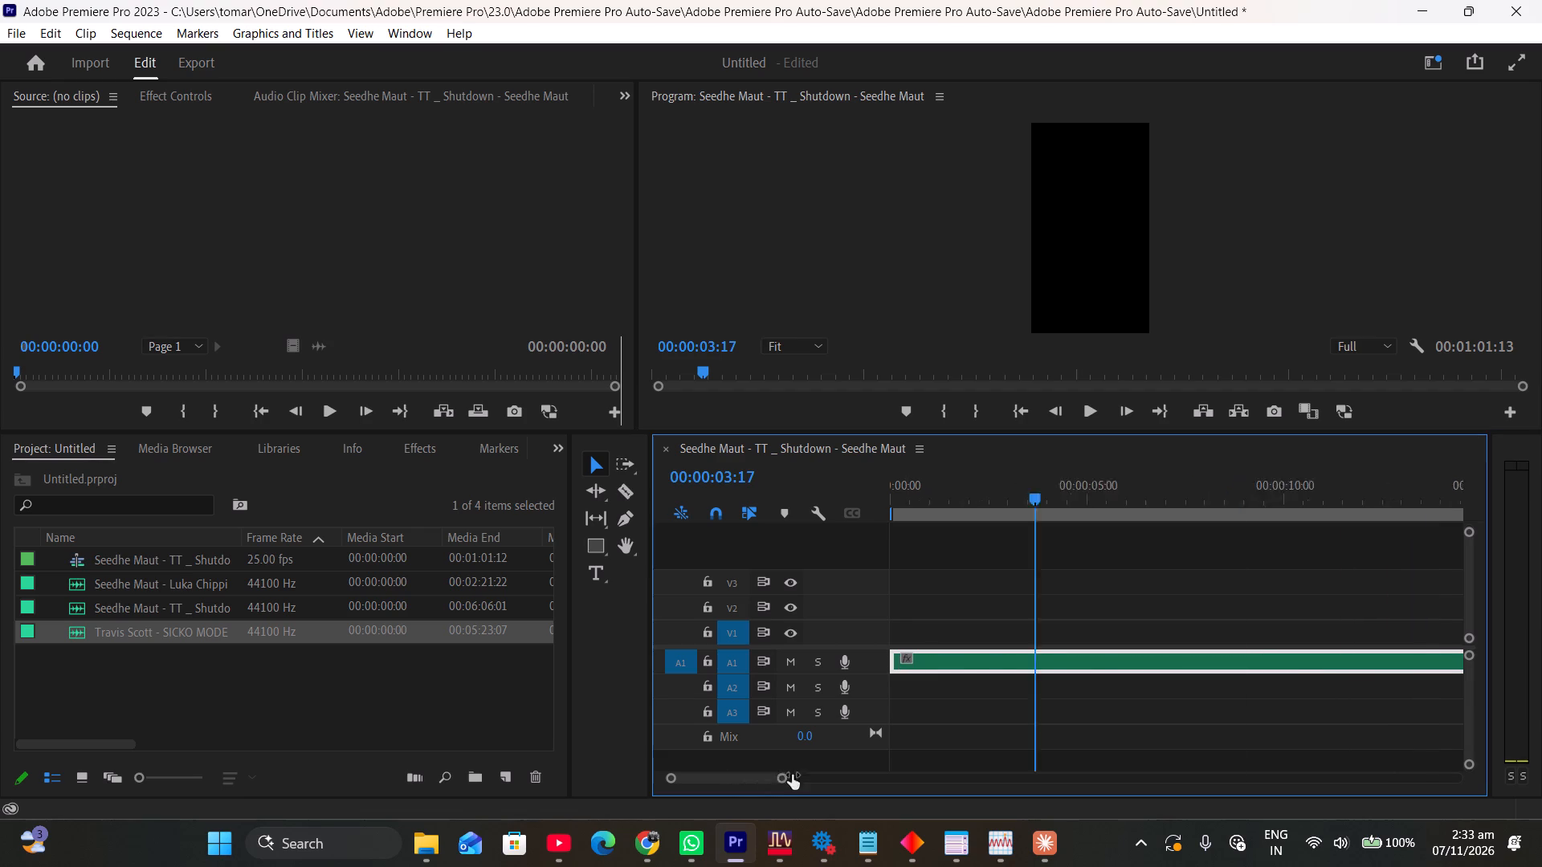
left_click_drag(792, 775, 943, 770)
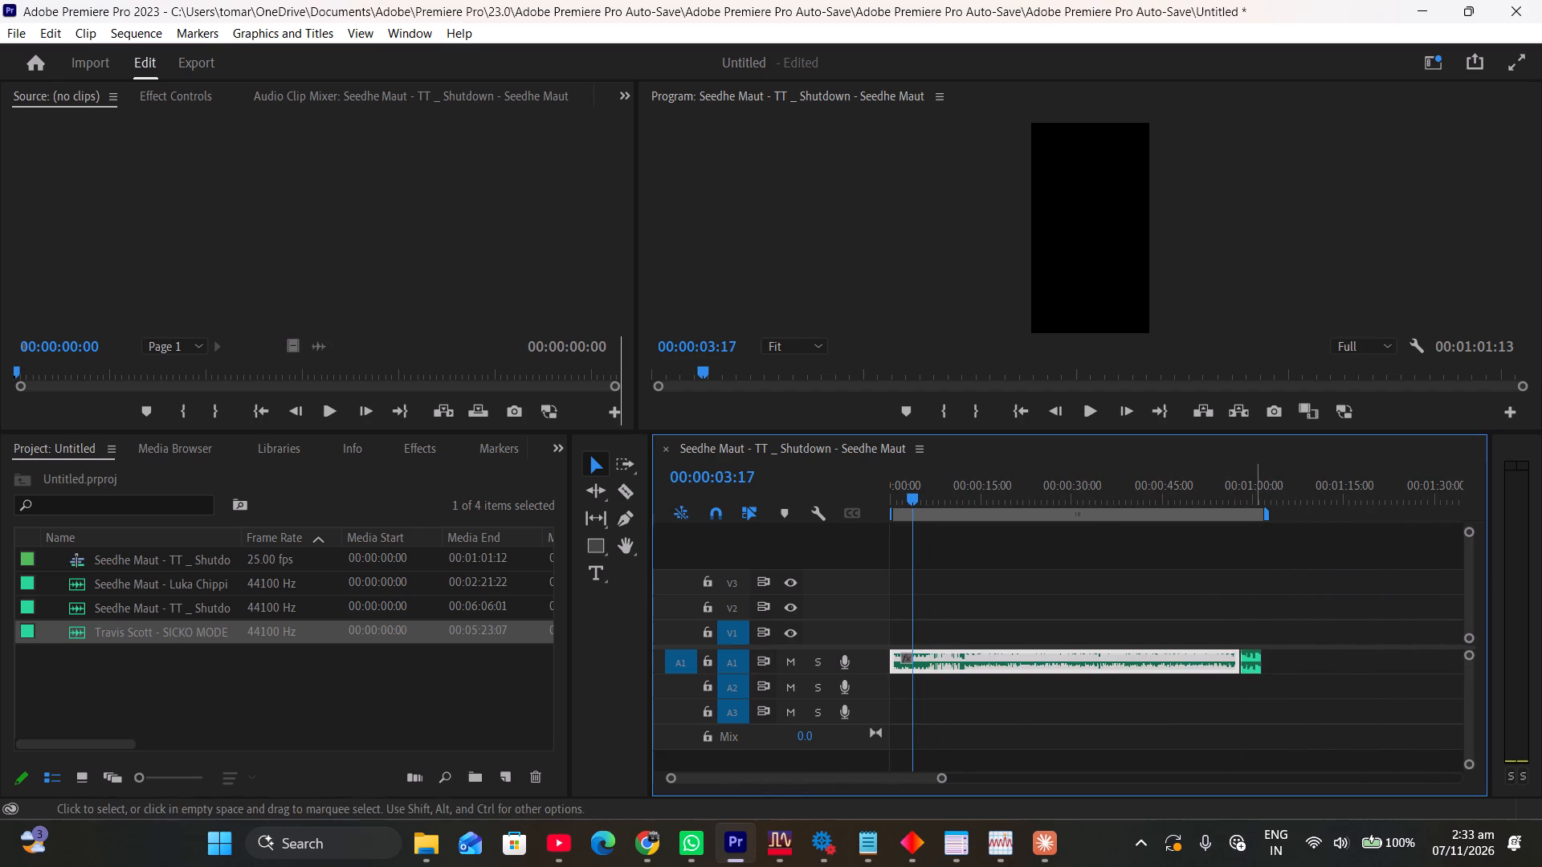
left_click(1254, 665)
left_click(1263, 660)
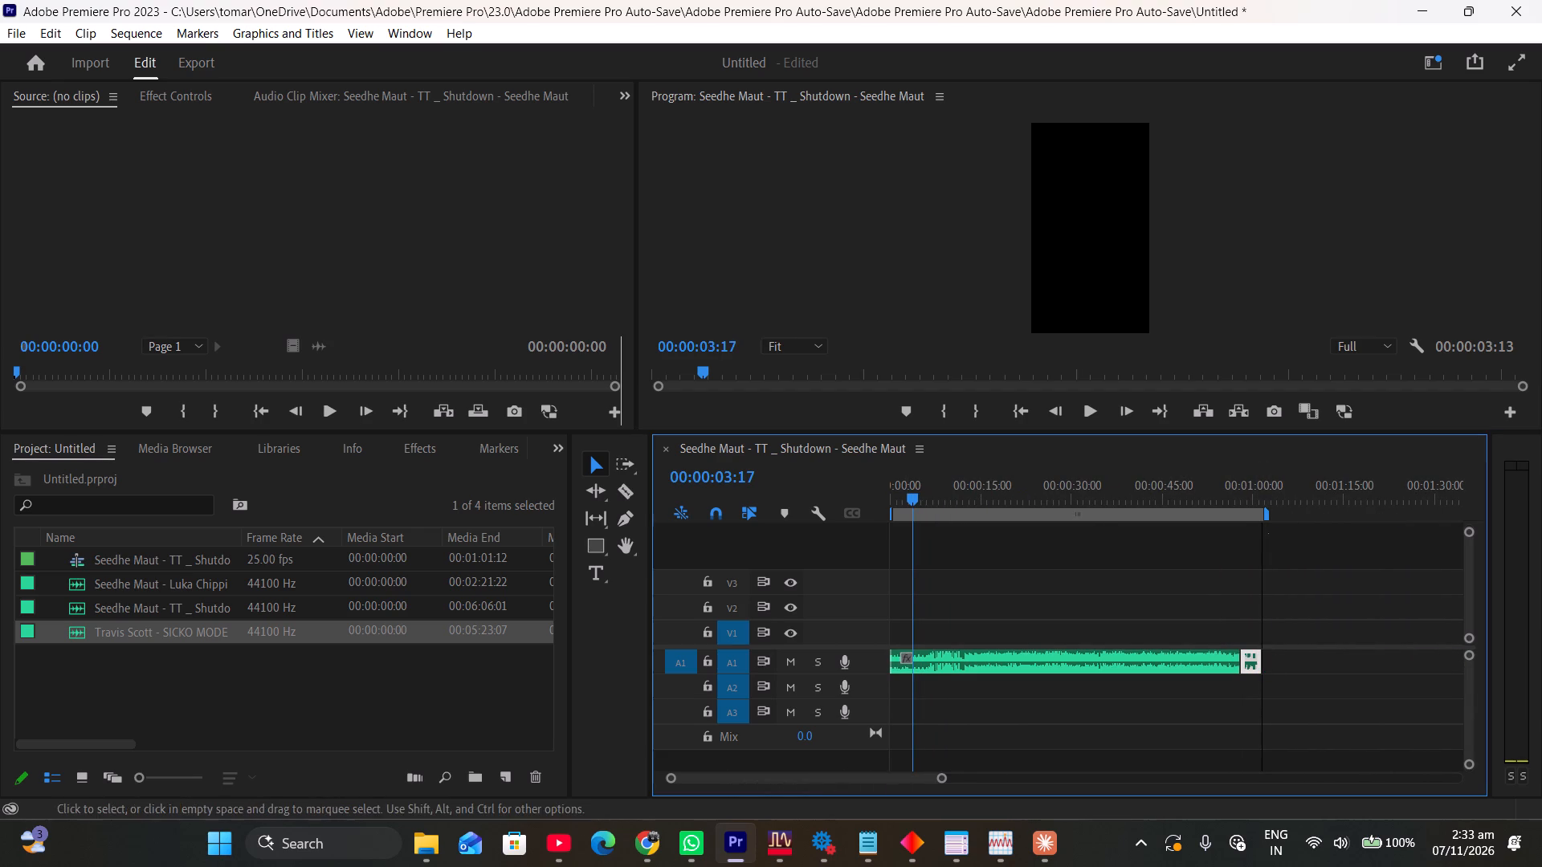
left_click_drag(1214, 475, 1224, 478)
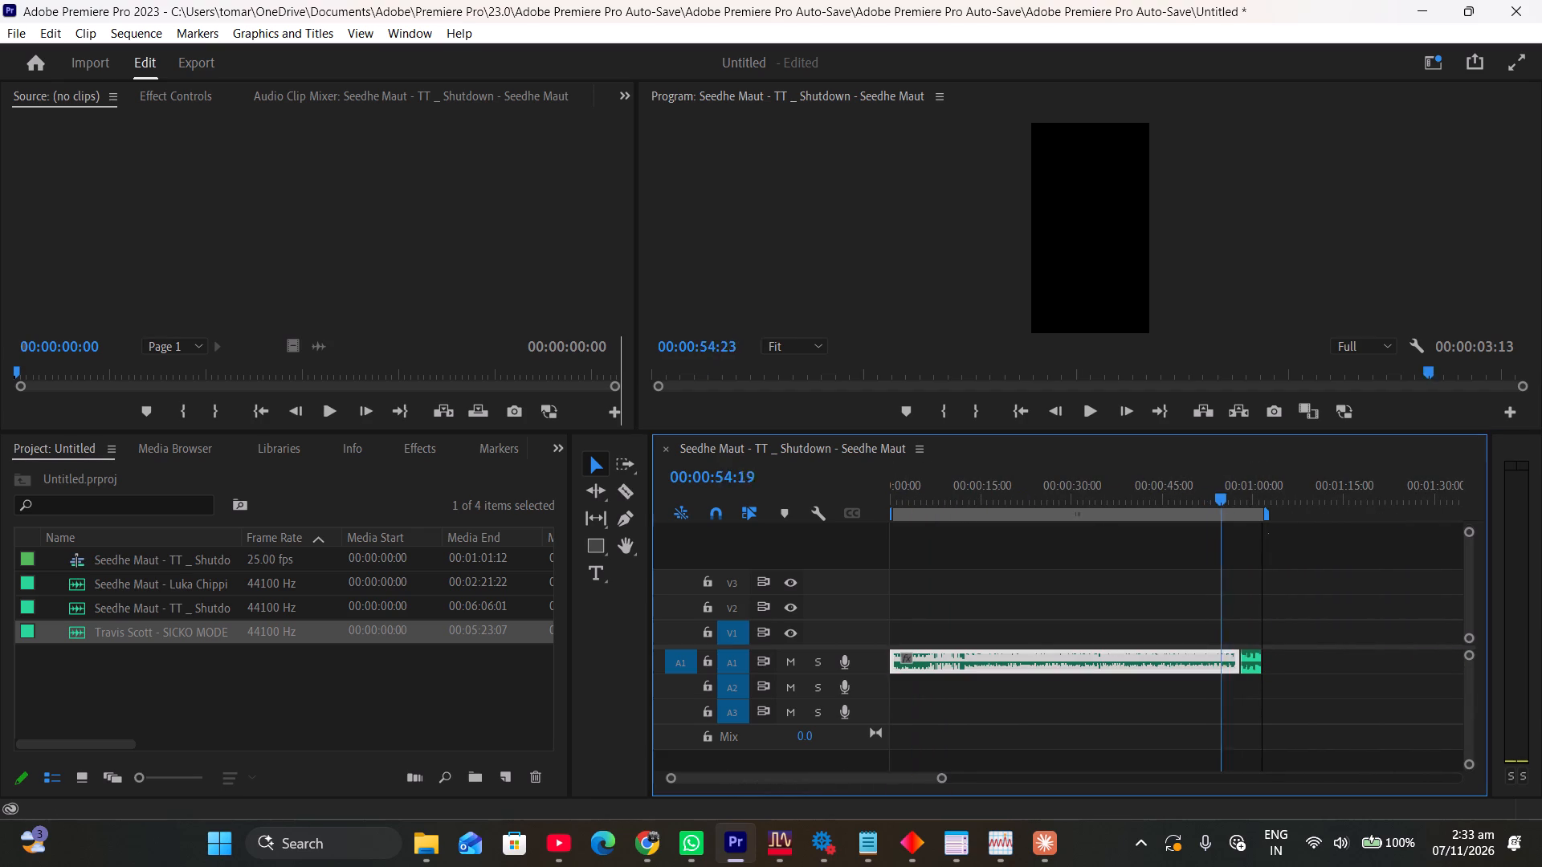
left_click_drag(1224, 478, 1237, 479)
left_click_drag(940, 779, 924, 779)
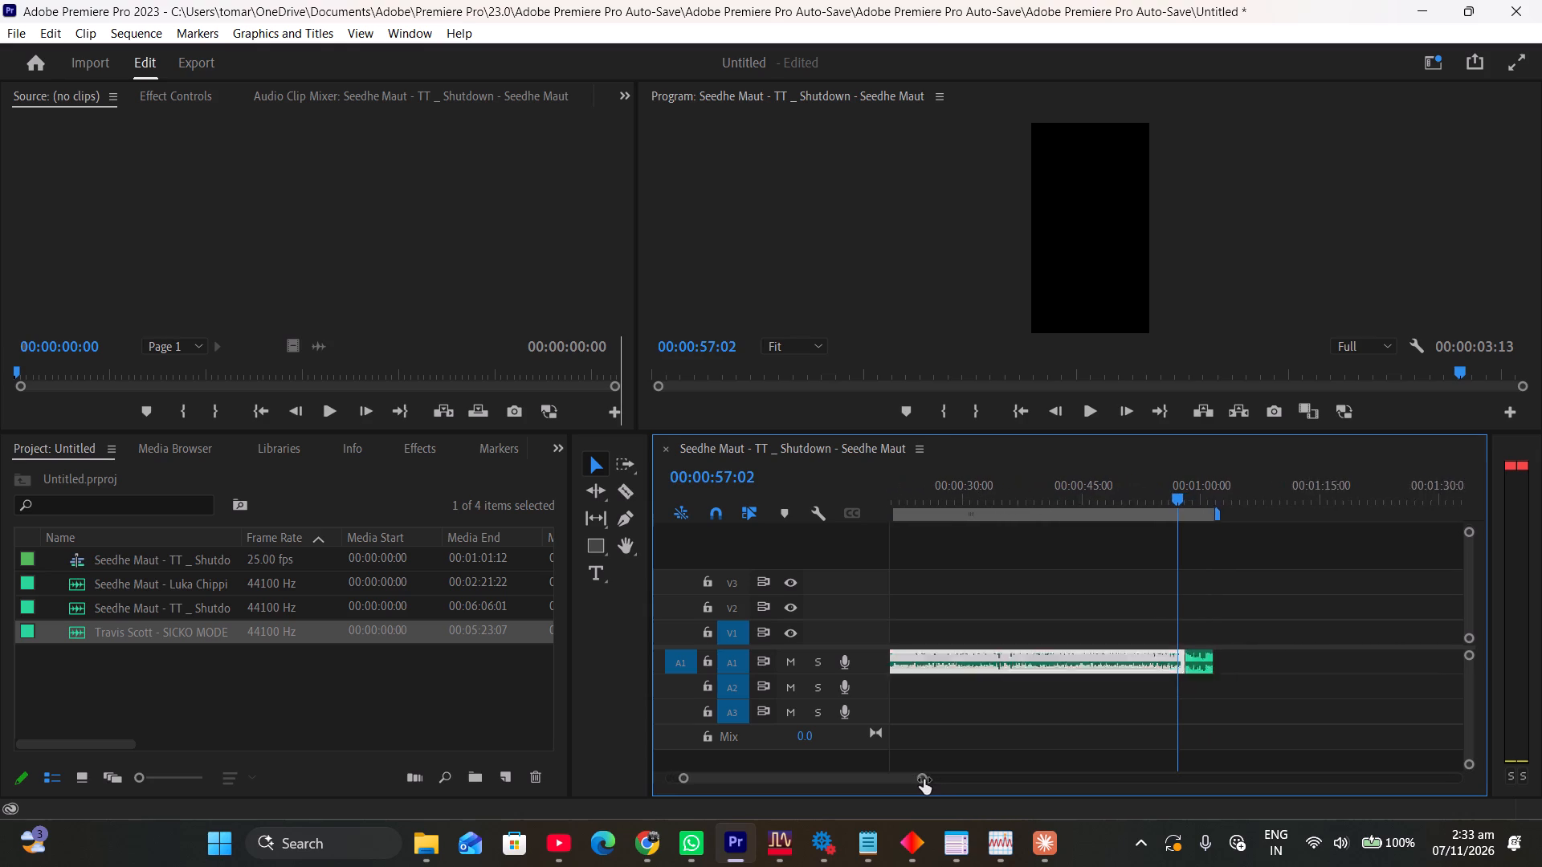
left_click_drag(924, 779, 870, 783)
scroll(1202, 723, "down", 4)
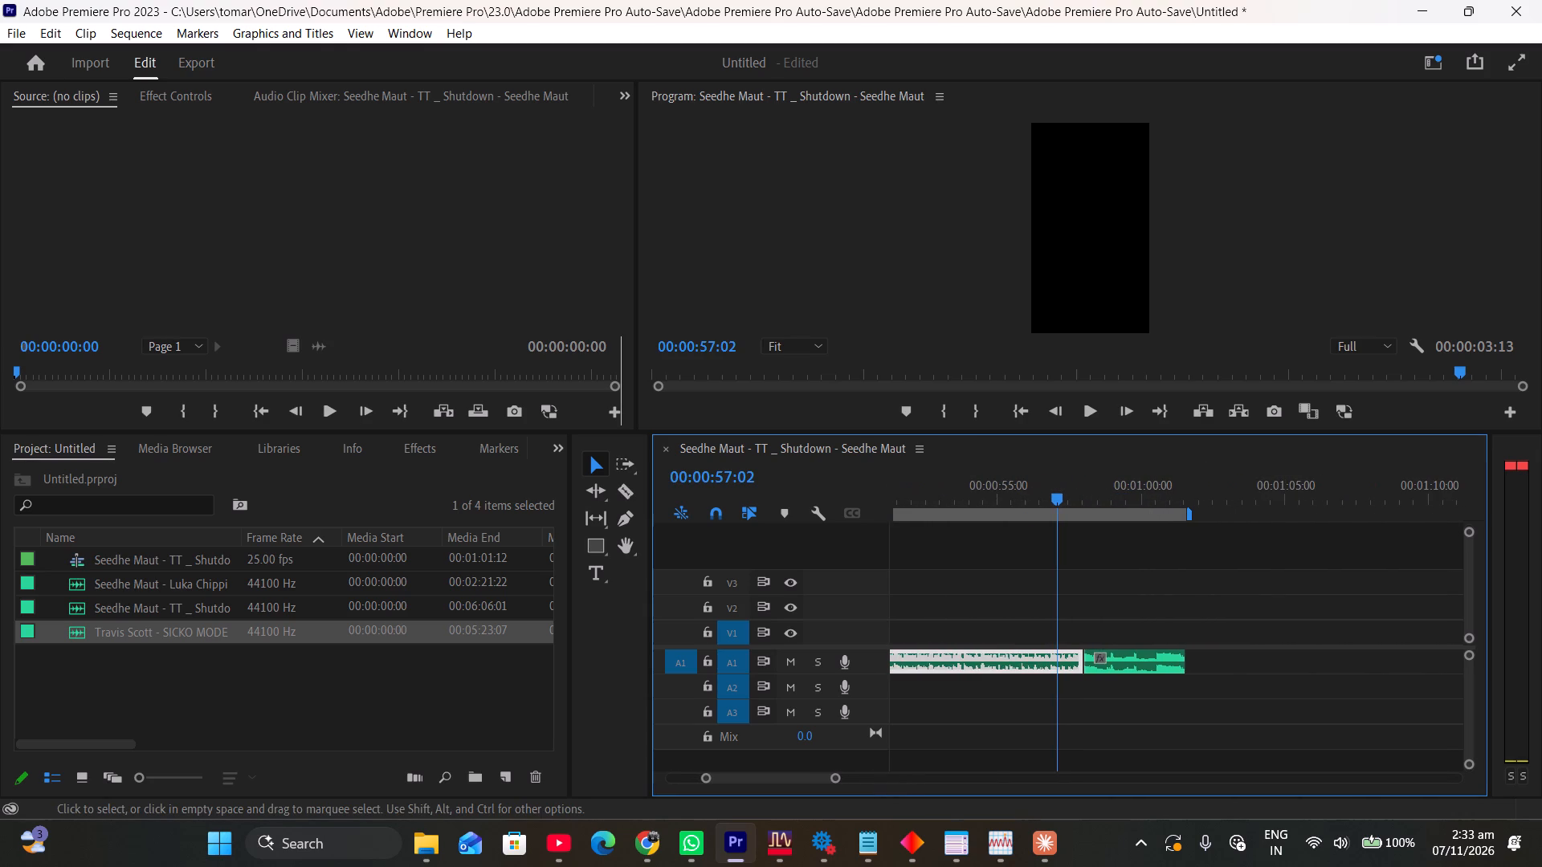
left_click(1168, 653)
left_click(1175, 661)
left_click_drag(1184, 661, 1193, 666)
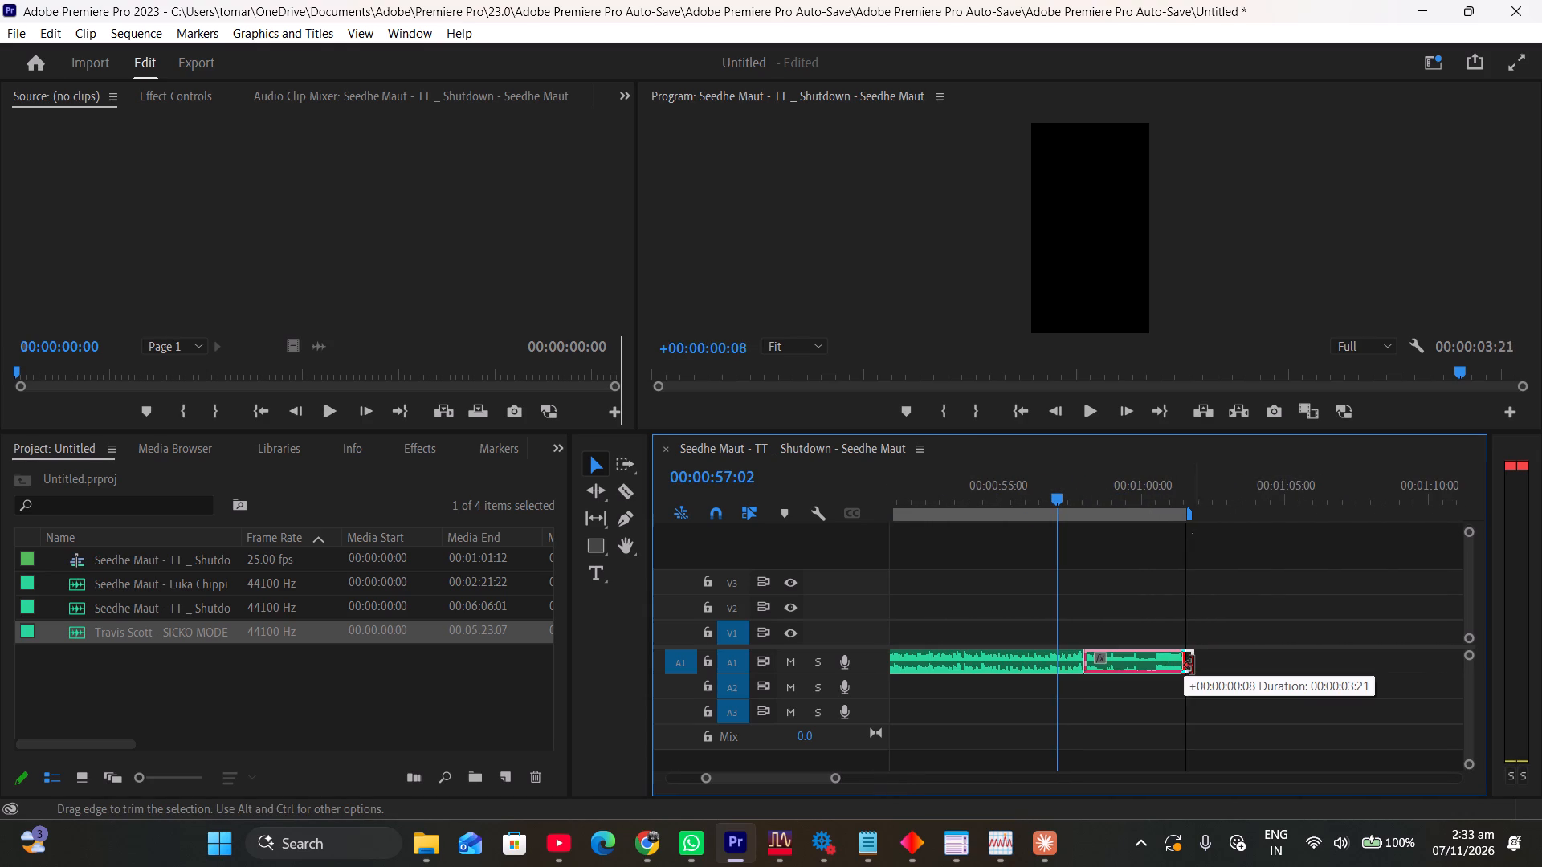
left_click_drag(1193, 666, 1193, 670)
Play the sequence from 00:00:59:01 to its end to audition the second clip's extended ending.
left_click(1117, 494)
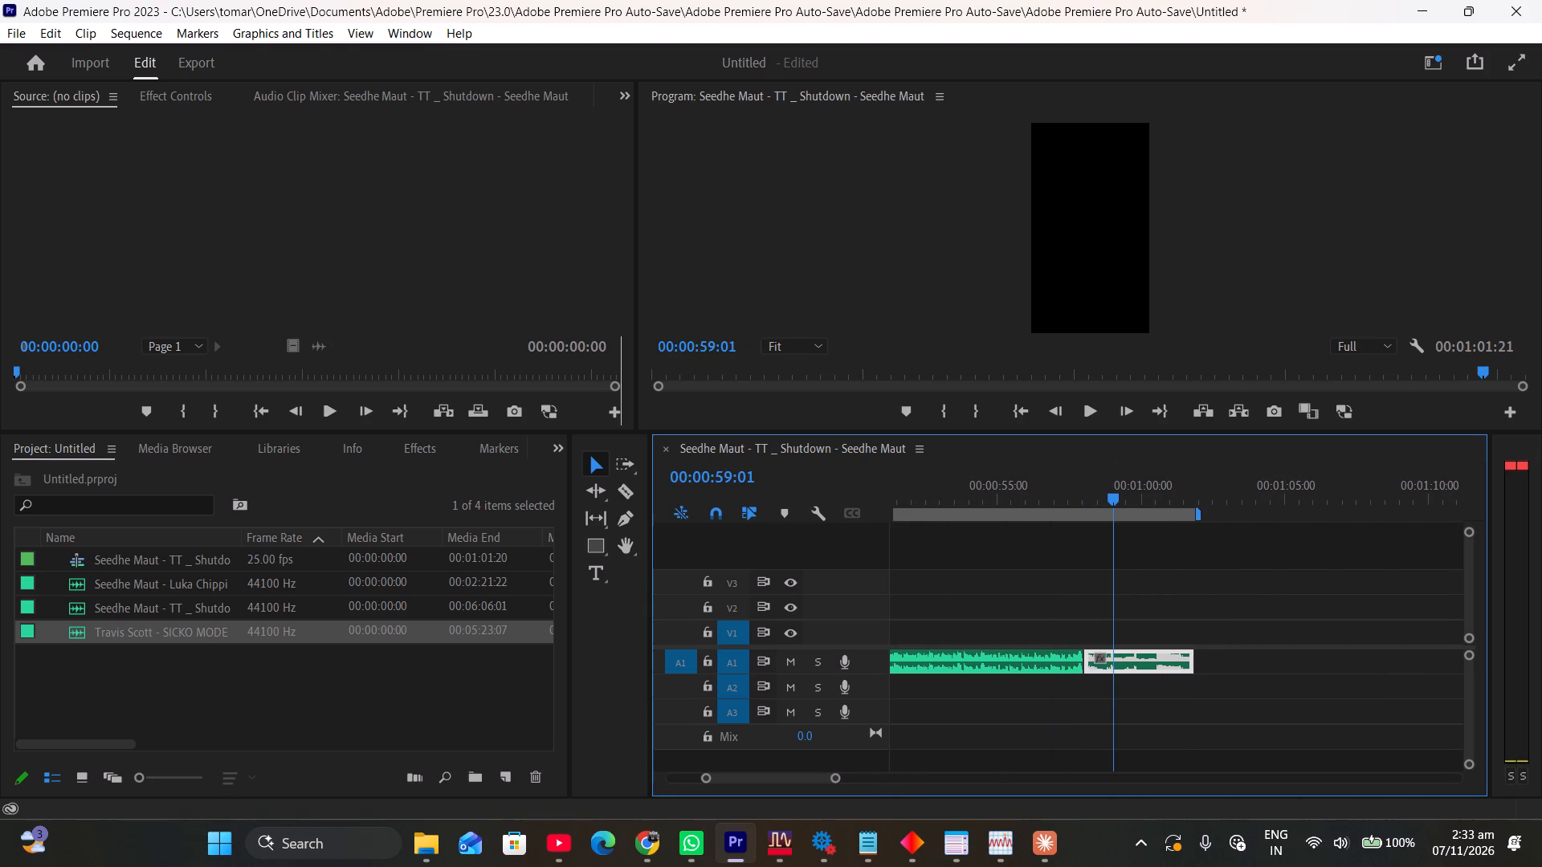
left_click(1095, 406)
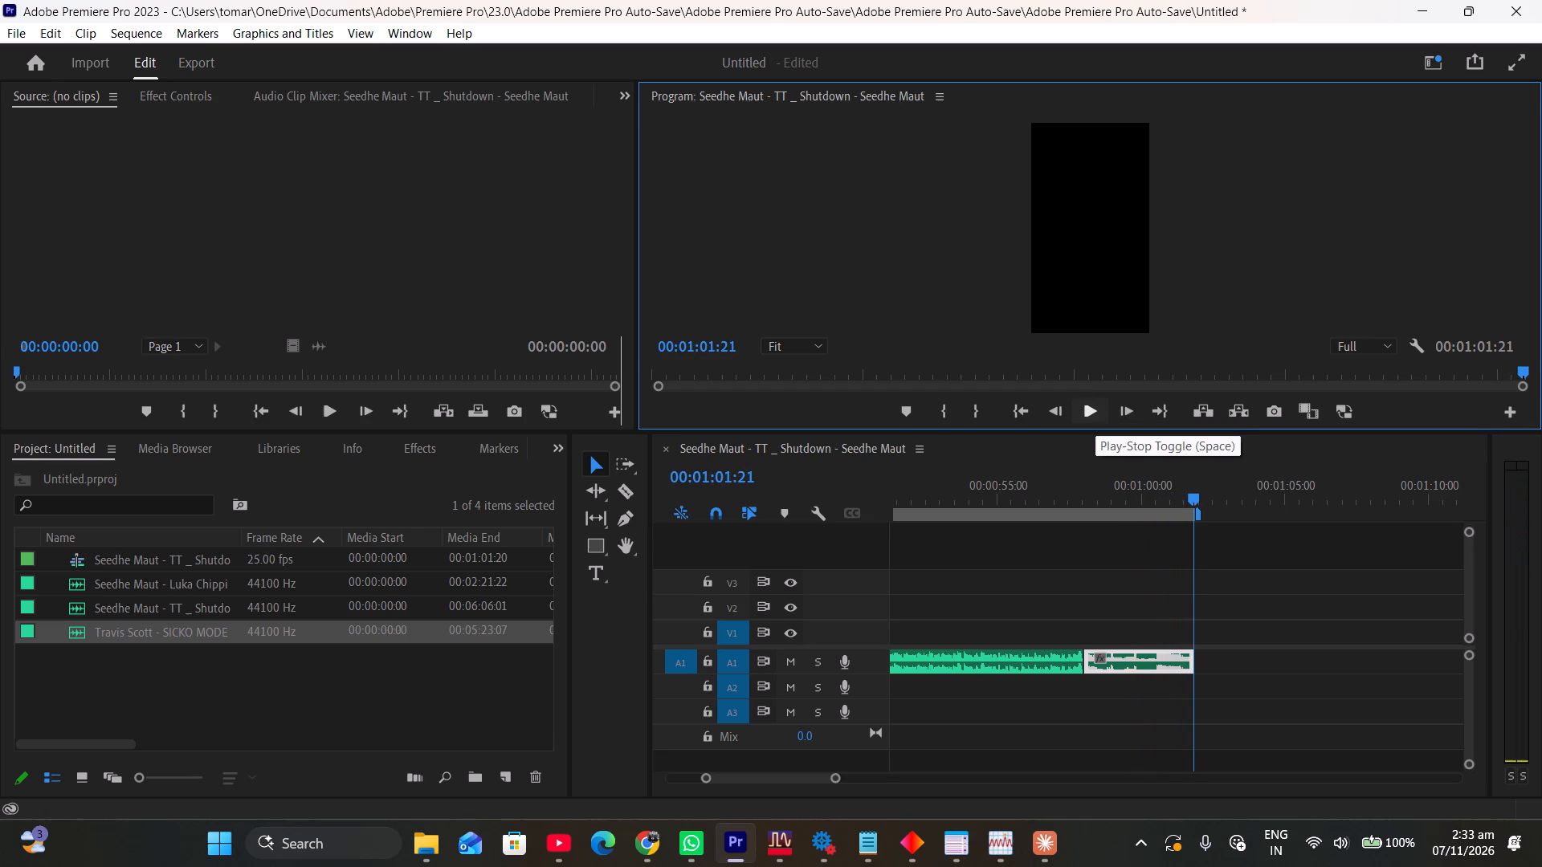
Extend the end of the second A1 clip about 7 more frames, to 00:01:02:03.
left_click_drag(1195, 661, 1199, 661)
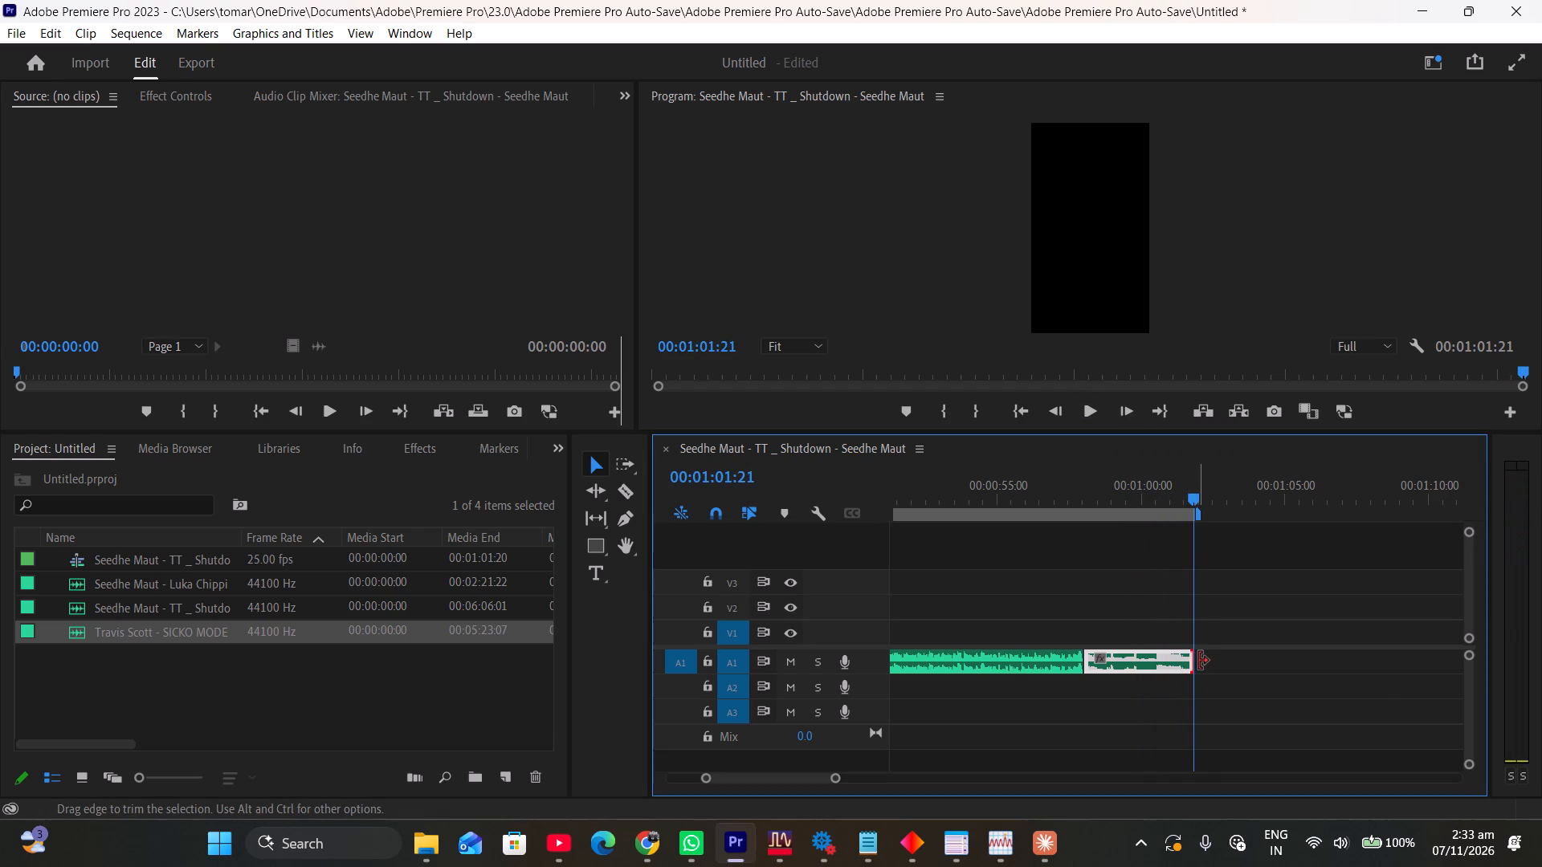
left_click_drag(1199, 661, 1203, 661)
Play the second clip from 00:00:58:05 to the end to audition its longer ending.
left_click_drag(1108, 490, 1091, 490)
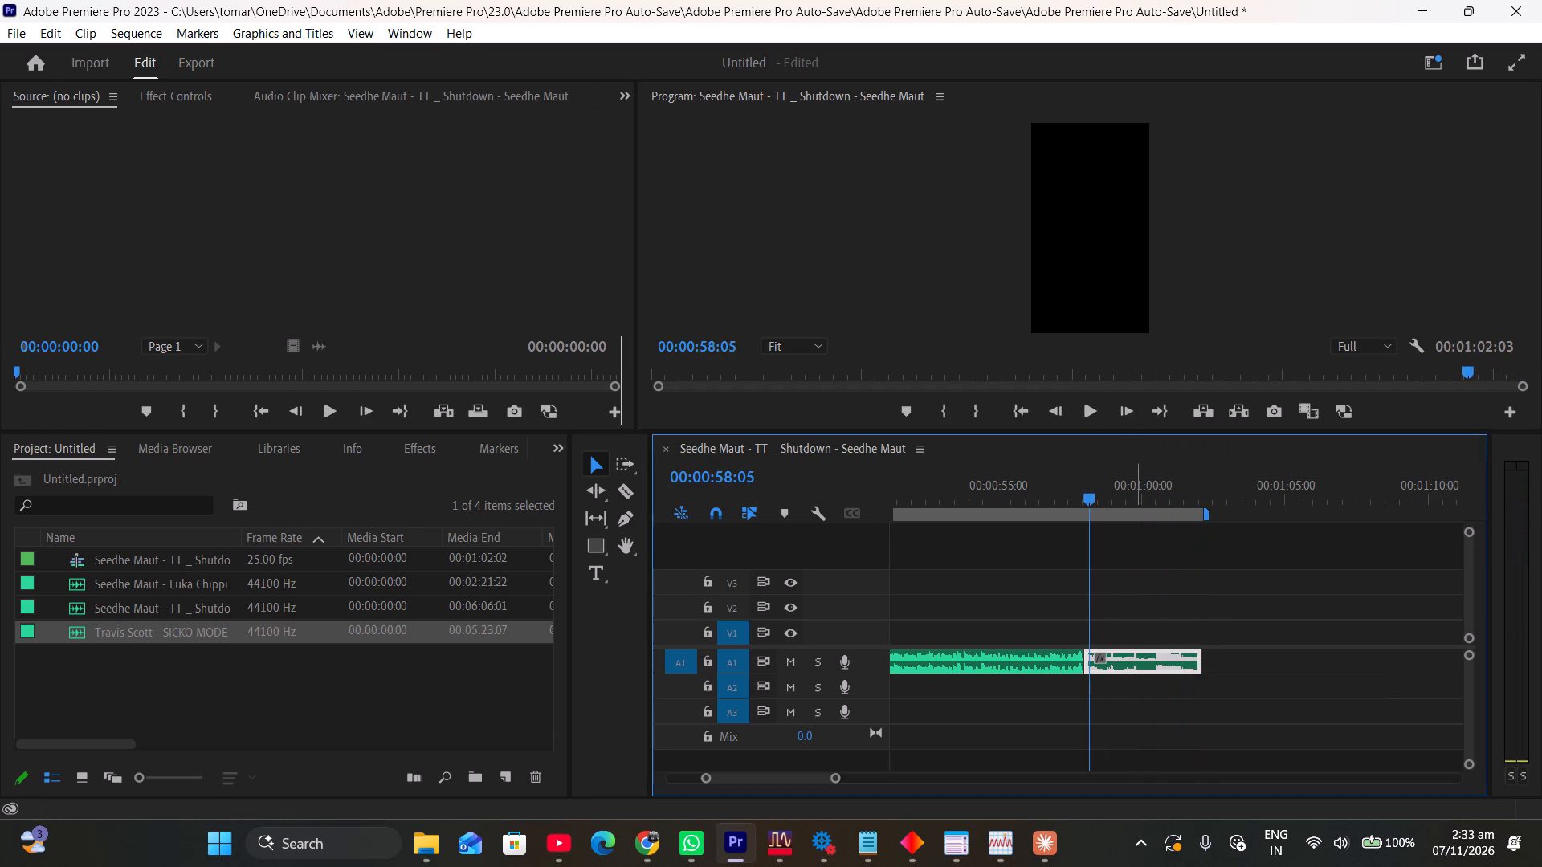
left_click(1091, 409)
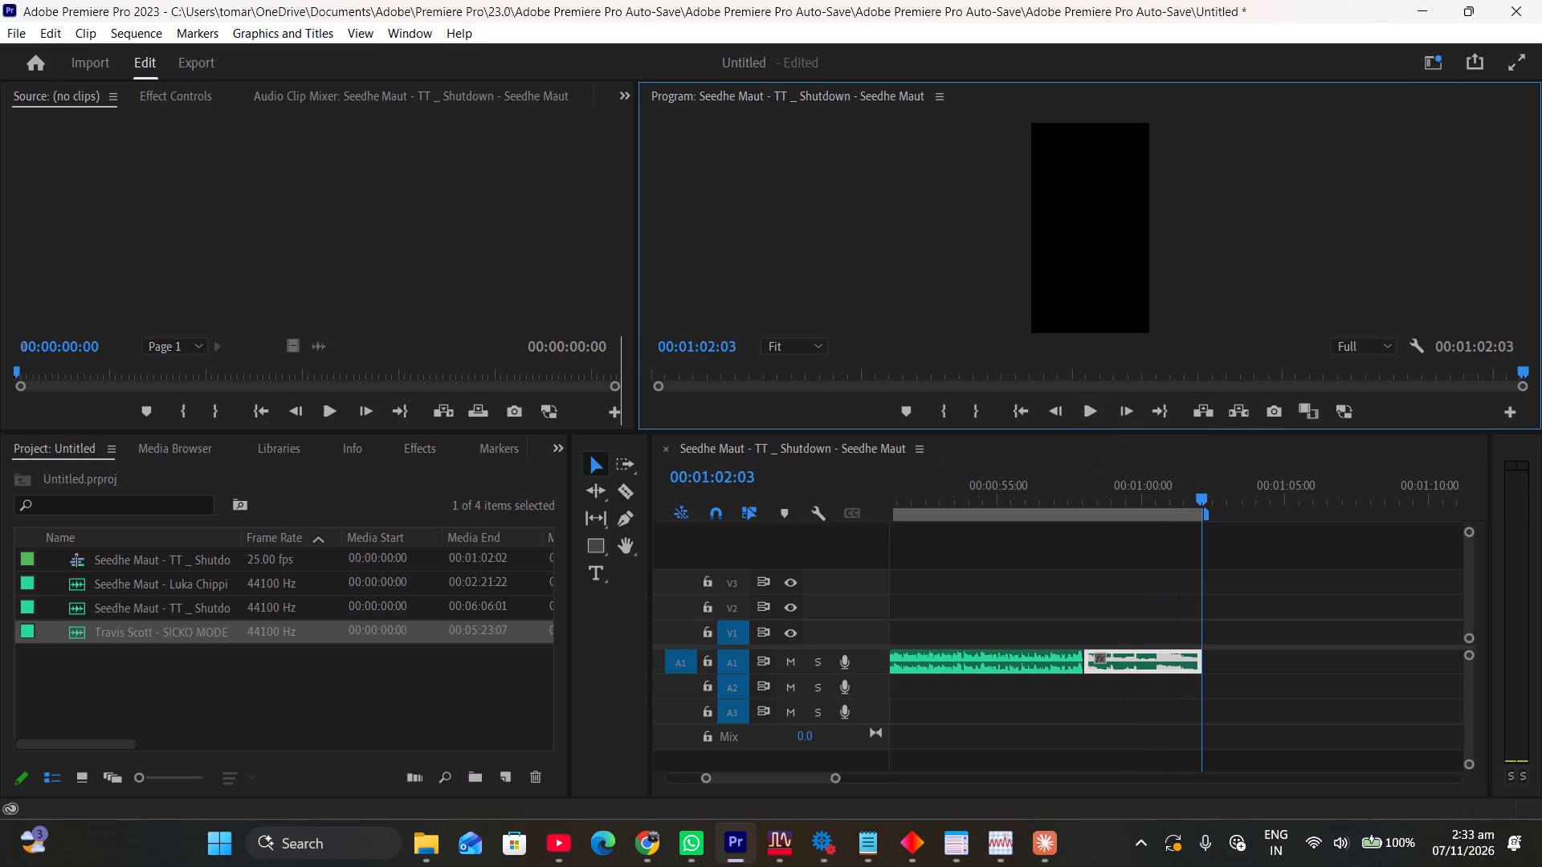
Add the Seedhe Maut - Luka Chippi audio to track A3, starting at about 00:01:00:23 beneath the second A1 clip.
left_click_drag(173, 584, 1166, 701)
Play the Luka Chippi clip on A3 from about 00:01:44:17 to about 00:02:04:12 to listen for the section to use.
scroll(1222, 710, "down", 12)
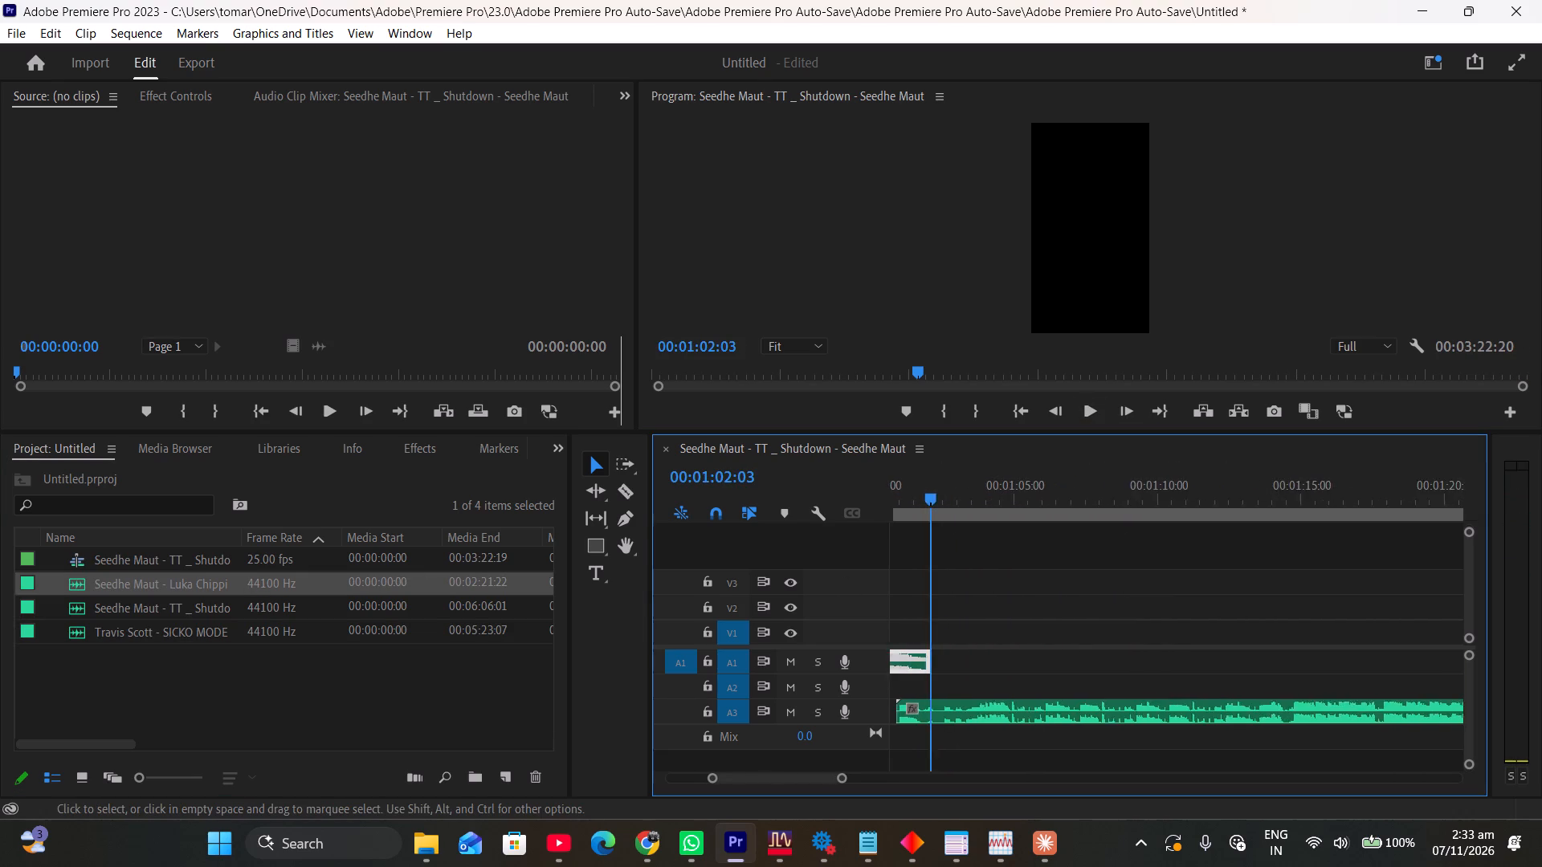
scroll(1227, 702, "down", 20)
scroll(1227, 702, "down", 8)
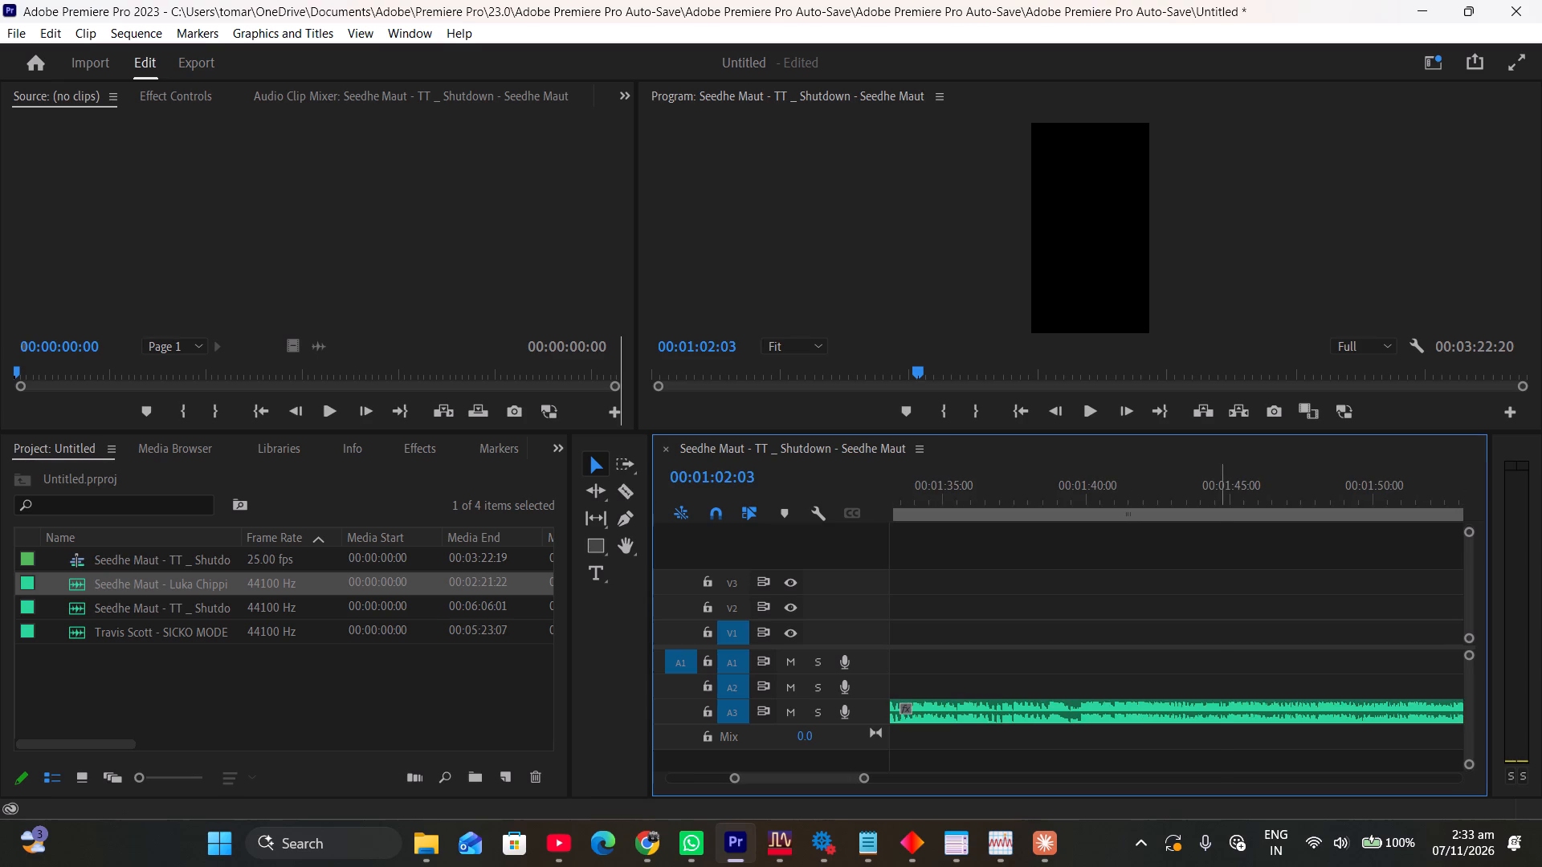
left_click(1221, 494)
left_click(1087, 410)
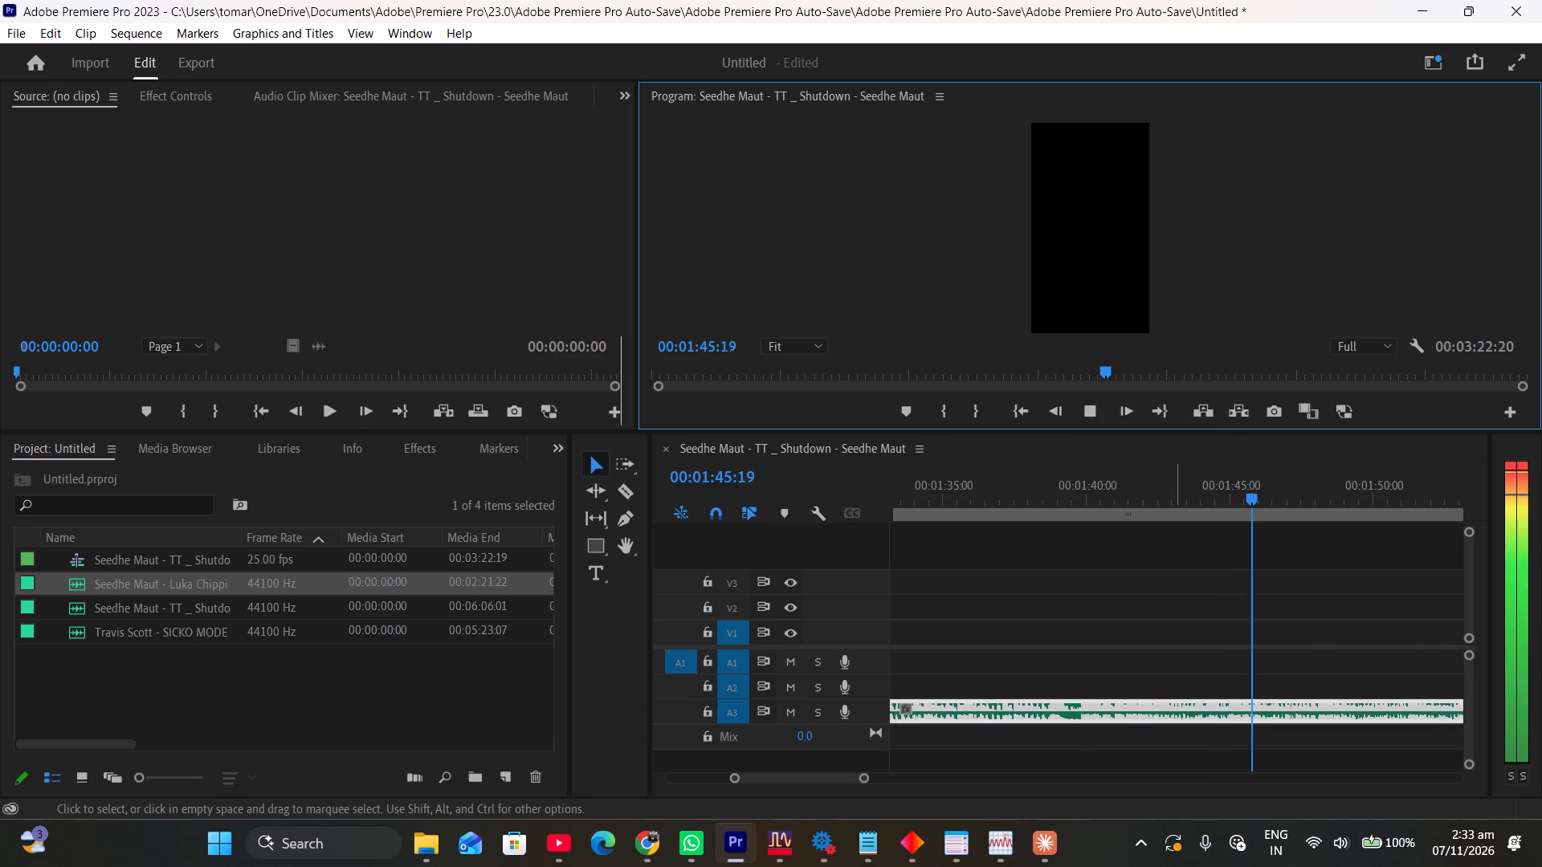
scroll(1174, 527, "down", 6)
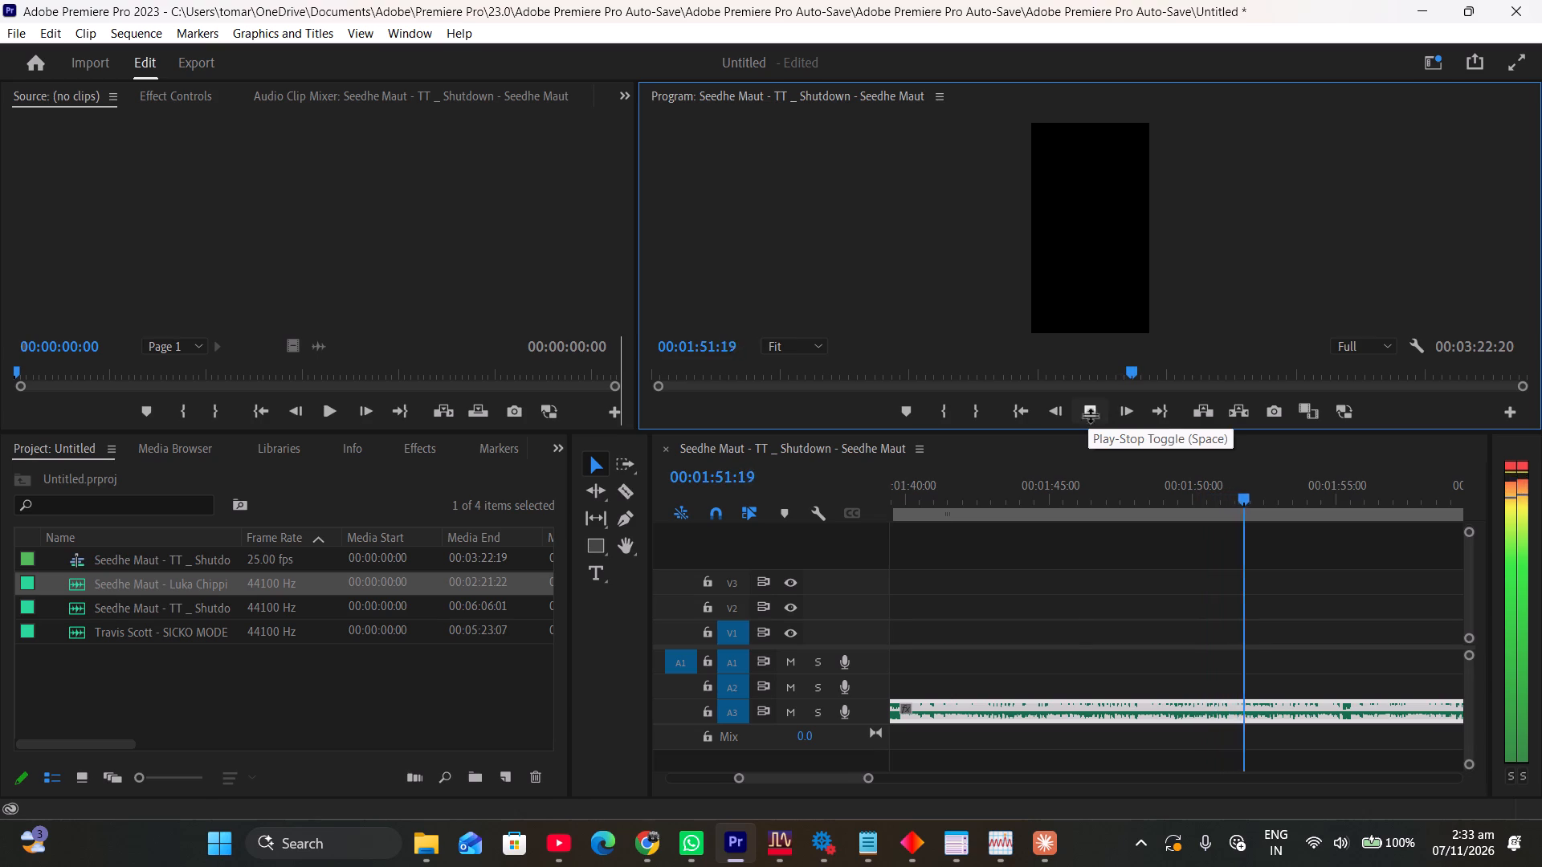
scroll(1181, 562, "down", 11)
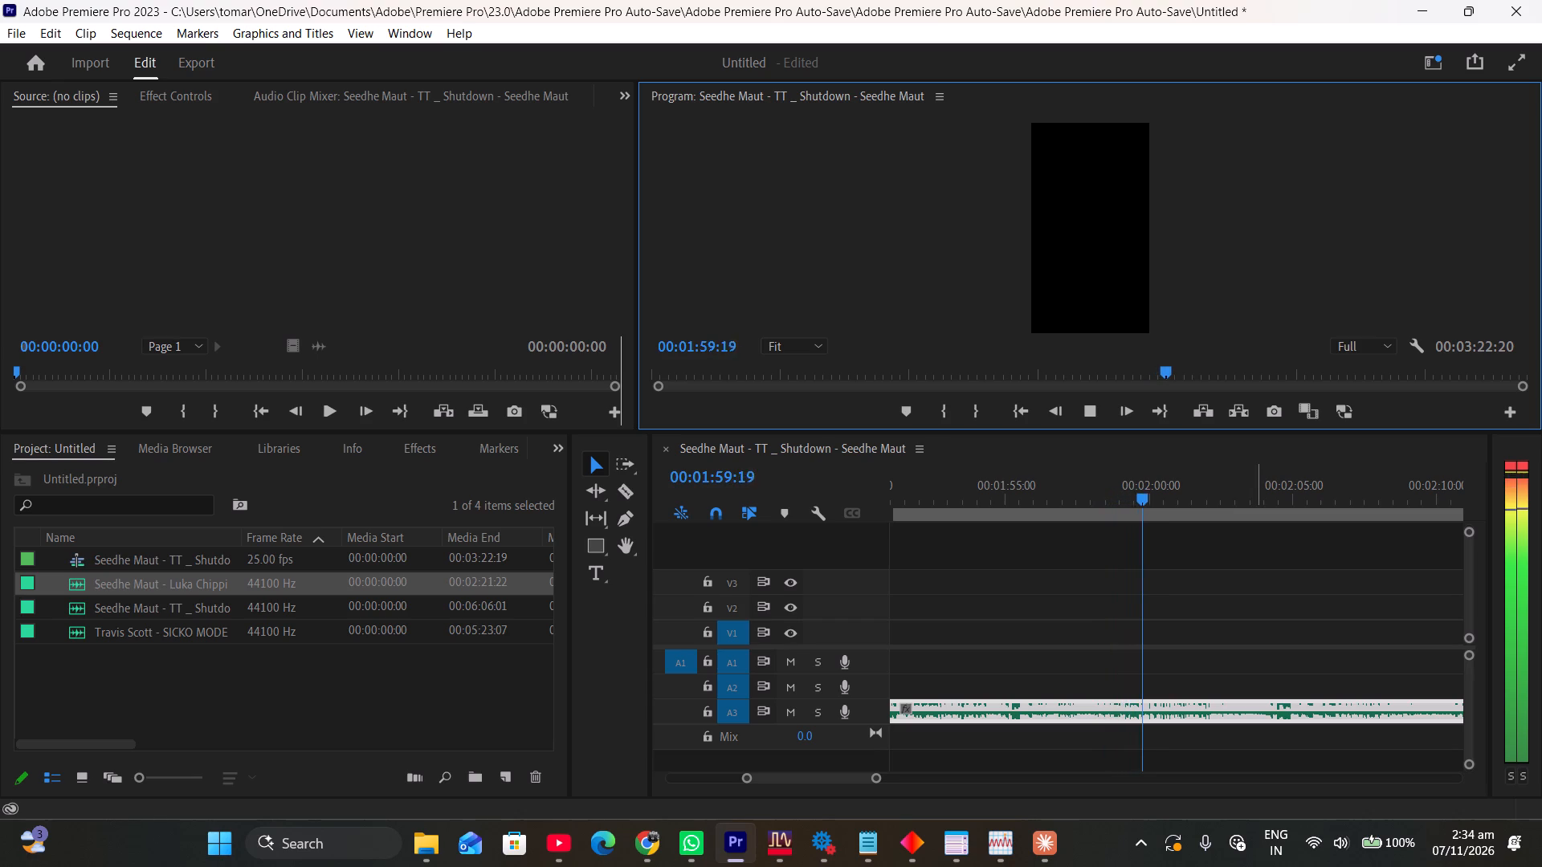
left_click(1090, 409)
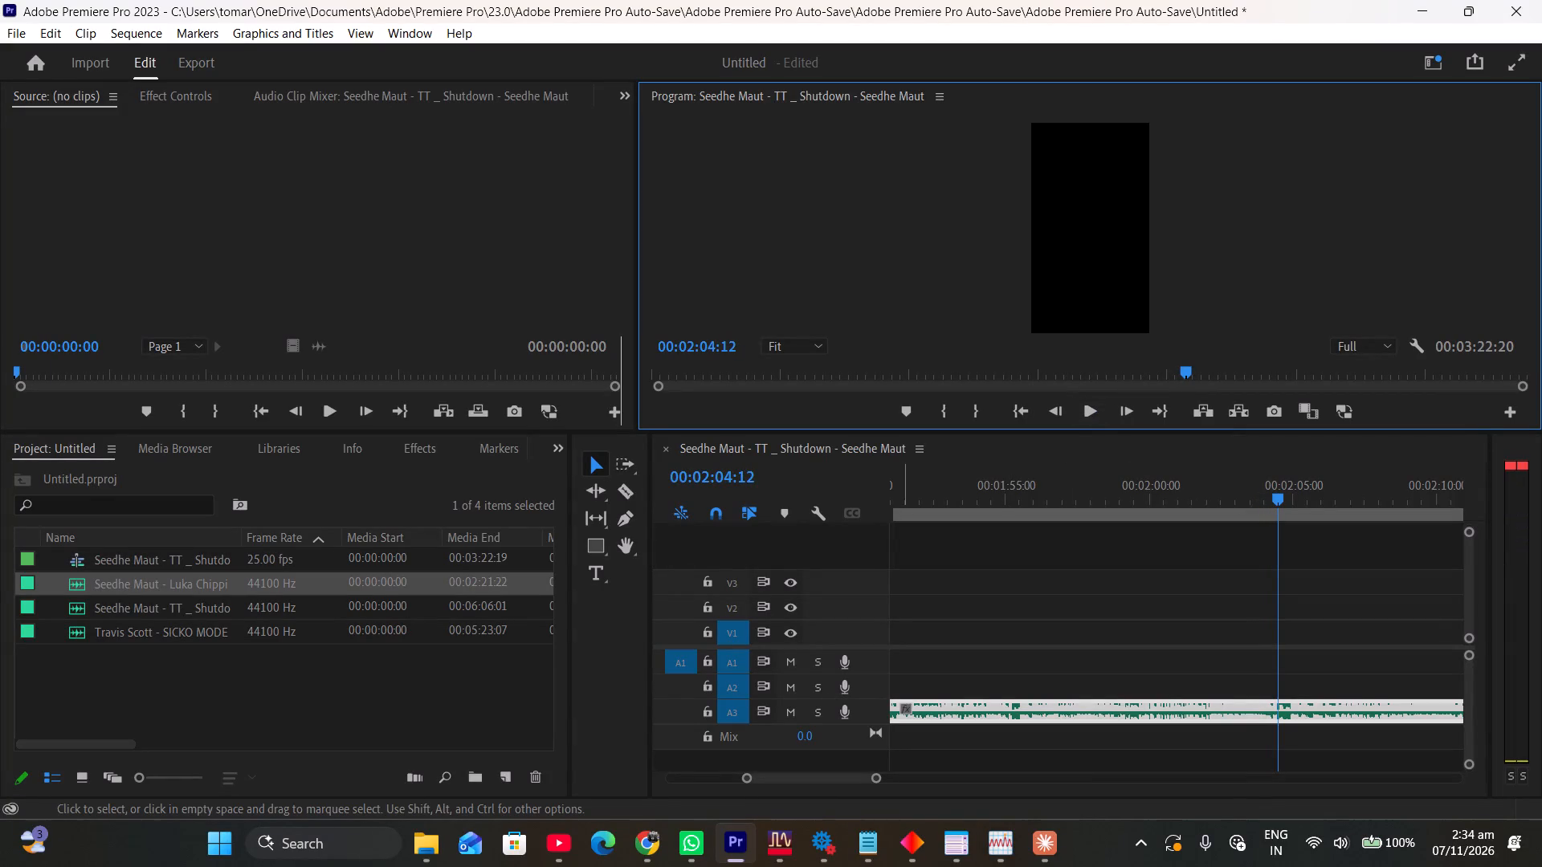
Split the Luka Chippi clip on A3 at 00:02:04:12 and delete the portion before the cut.
left_click(626, 491)
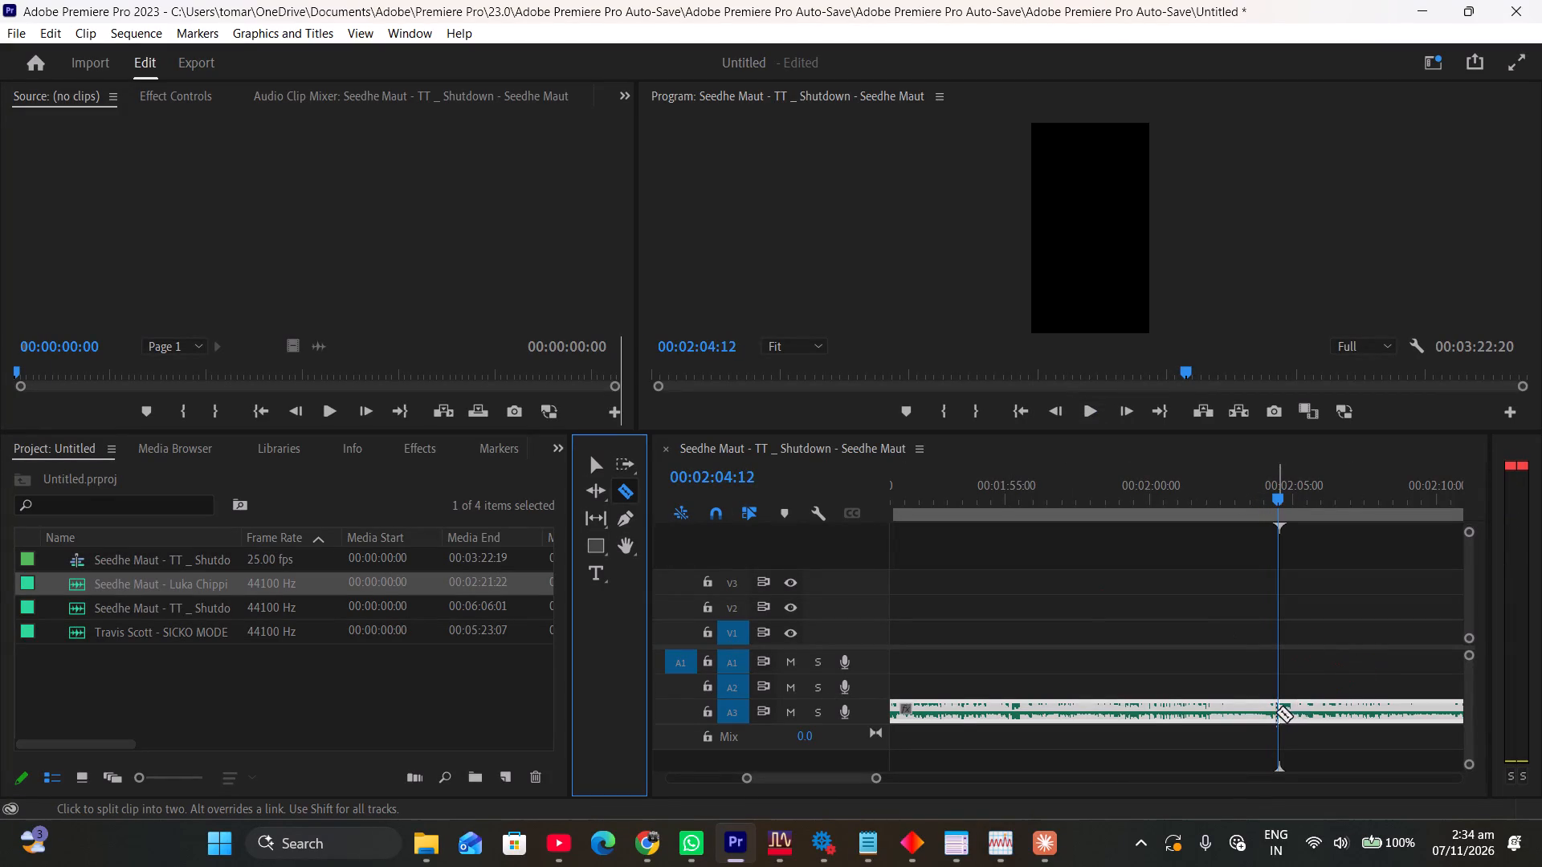
left_click(1276, 712)
left_click(602, 463)
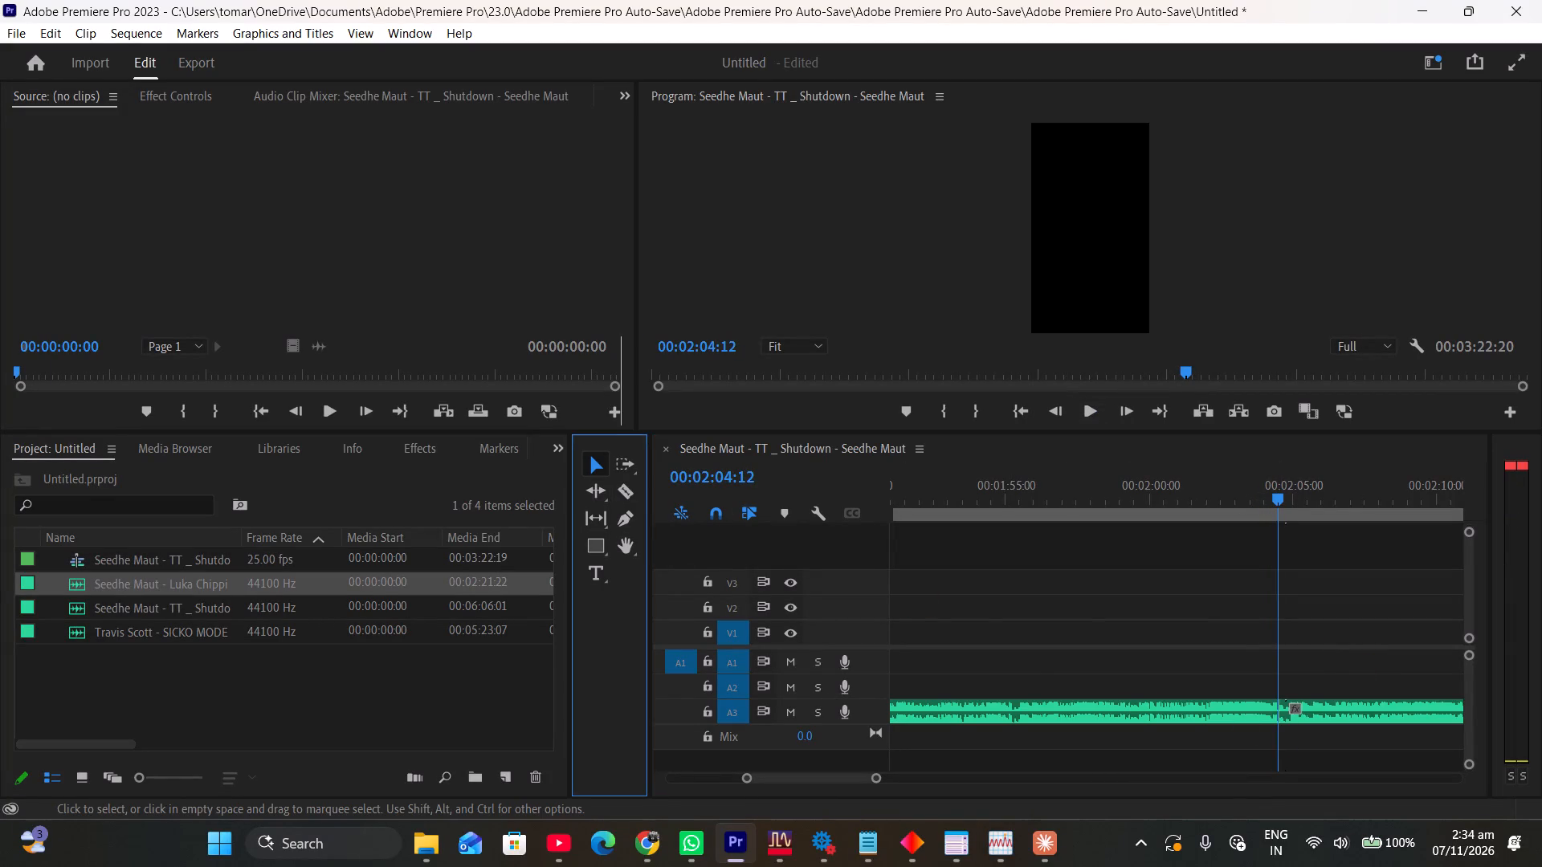
left_click(1072, 710)
key("Delete")
Move the remaining Luka Chippi clip to track A1, starting at the second clip's end at 00:01:02:03.
left_click_drag(1348, 701, 1112, 667)
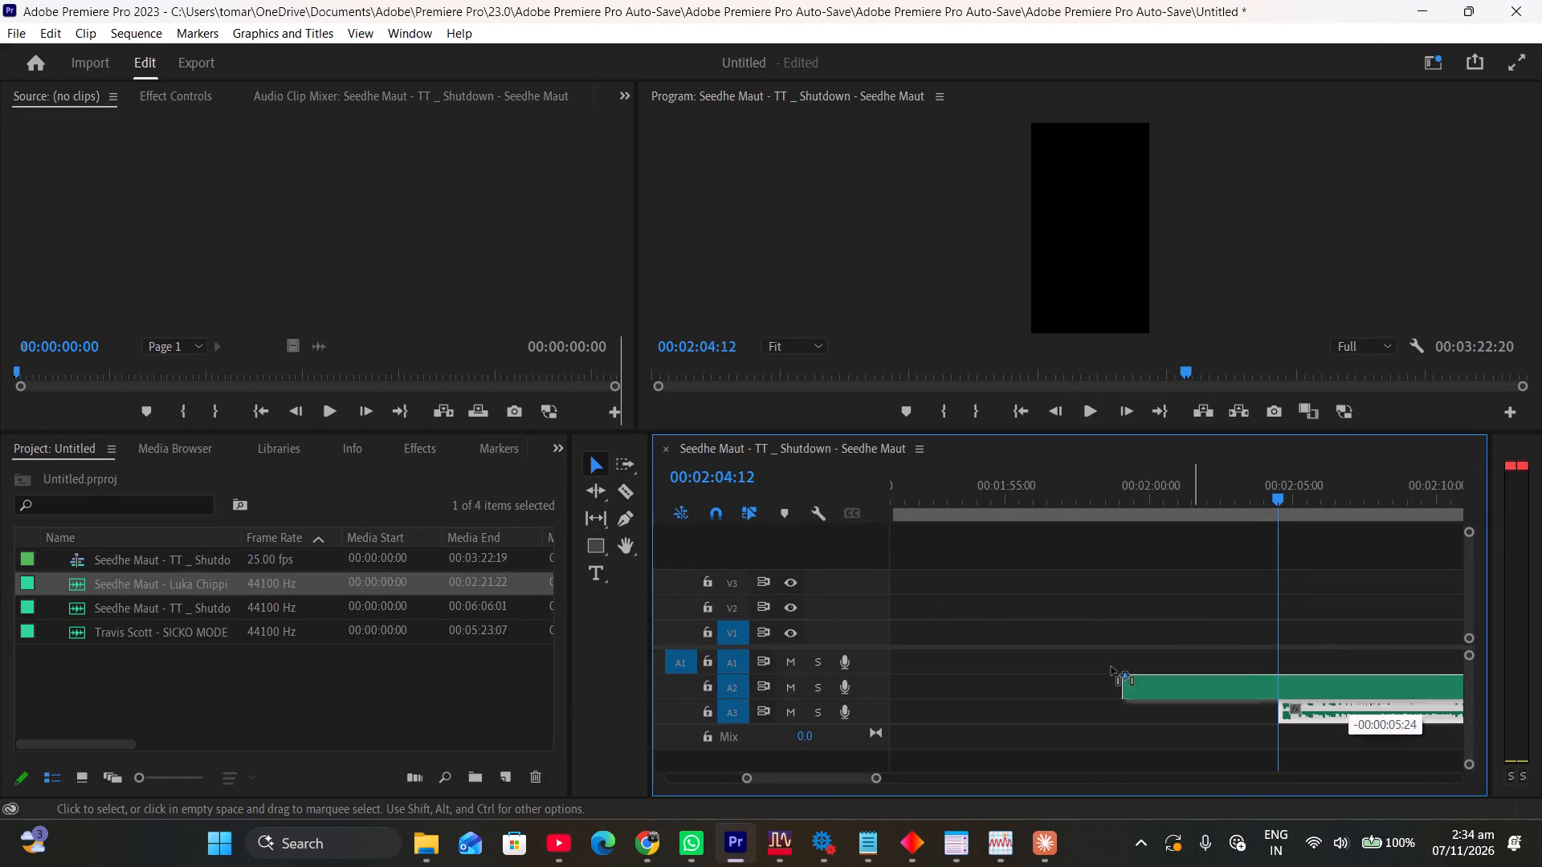
left_click_drag(1112, 667, 946, 657)
scroll(1097, 664, "up", 11)
left_click_drag(1303, 656, 1044, 651)
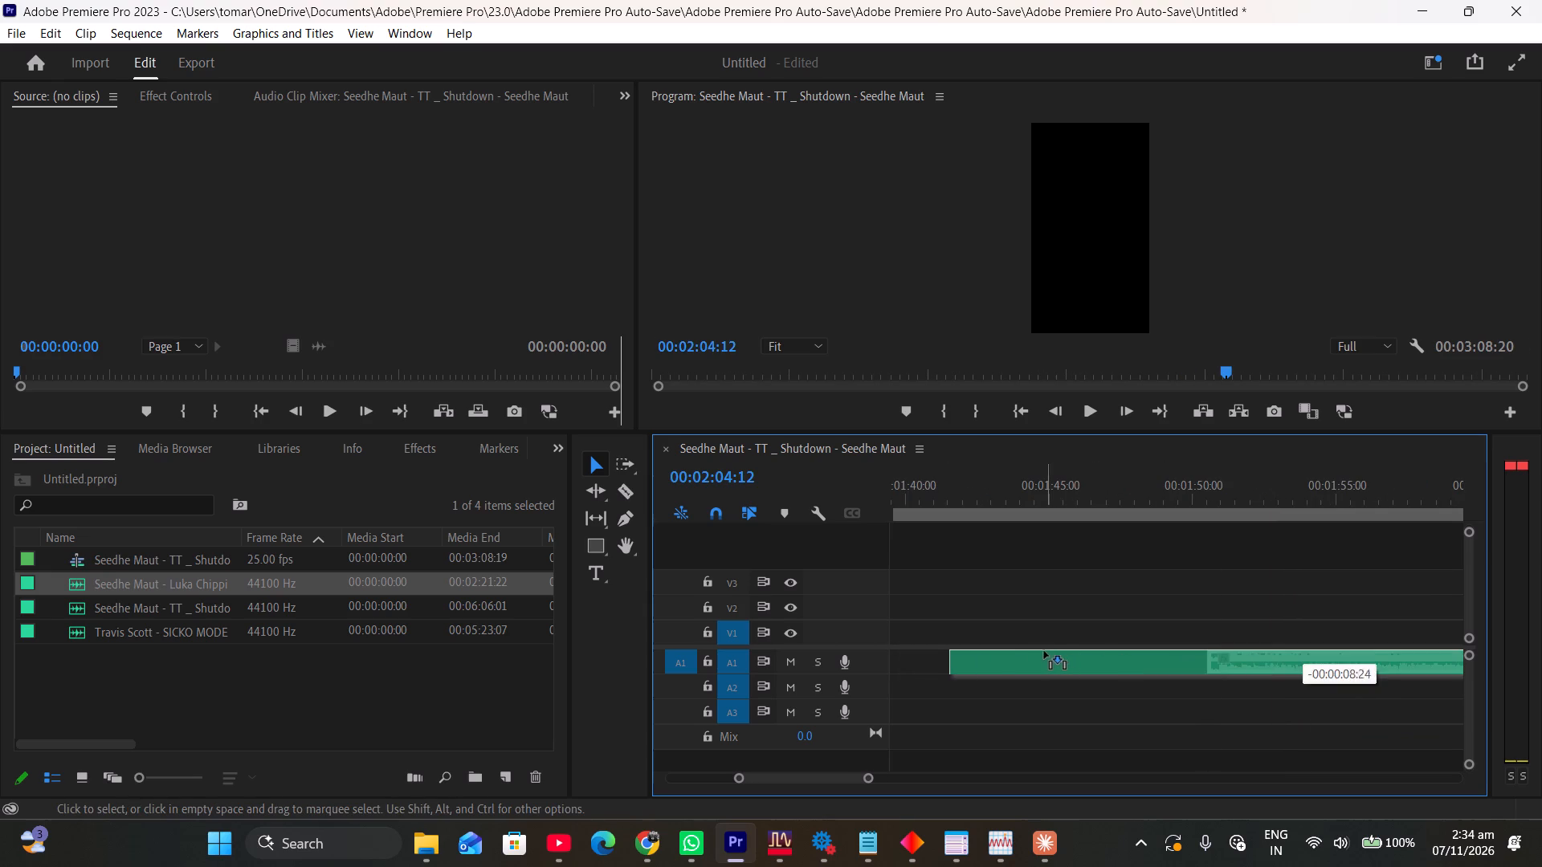
left_click_drag(1044, 651, 1026, 651)
scroll(1038, 653, "up", 14)
left_click_drag(1414, 660, 1102, 658)
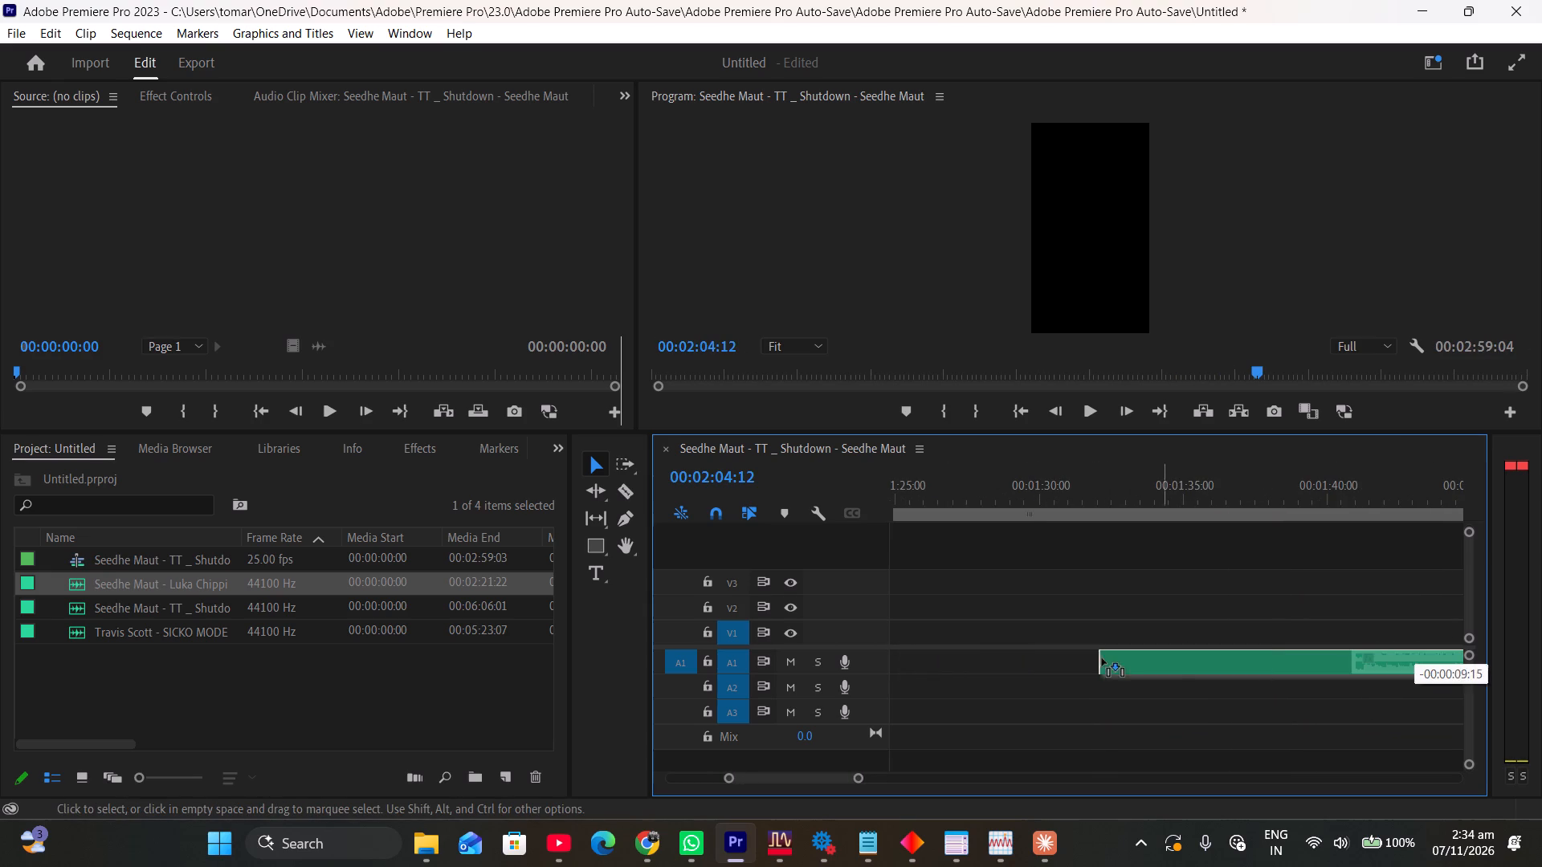
left_click_drag(1102, 658, 957, 654)
scroll(1037, 658, "up", 10)
left_click_drag(1291, 663, 1193, 661)
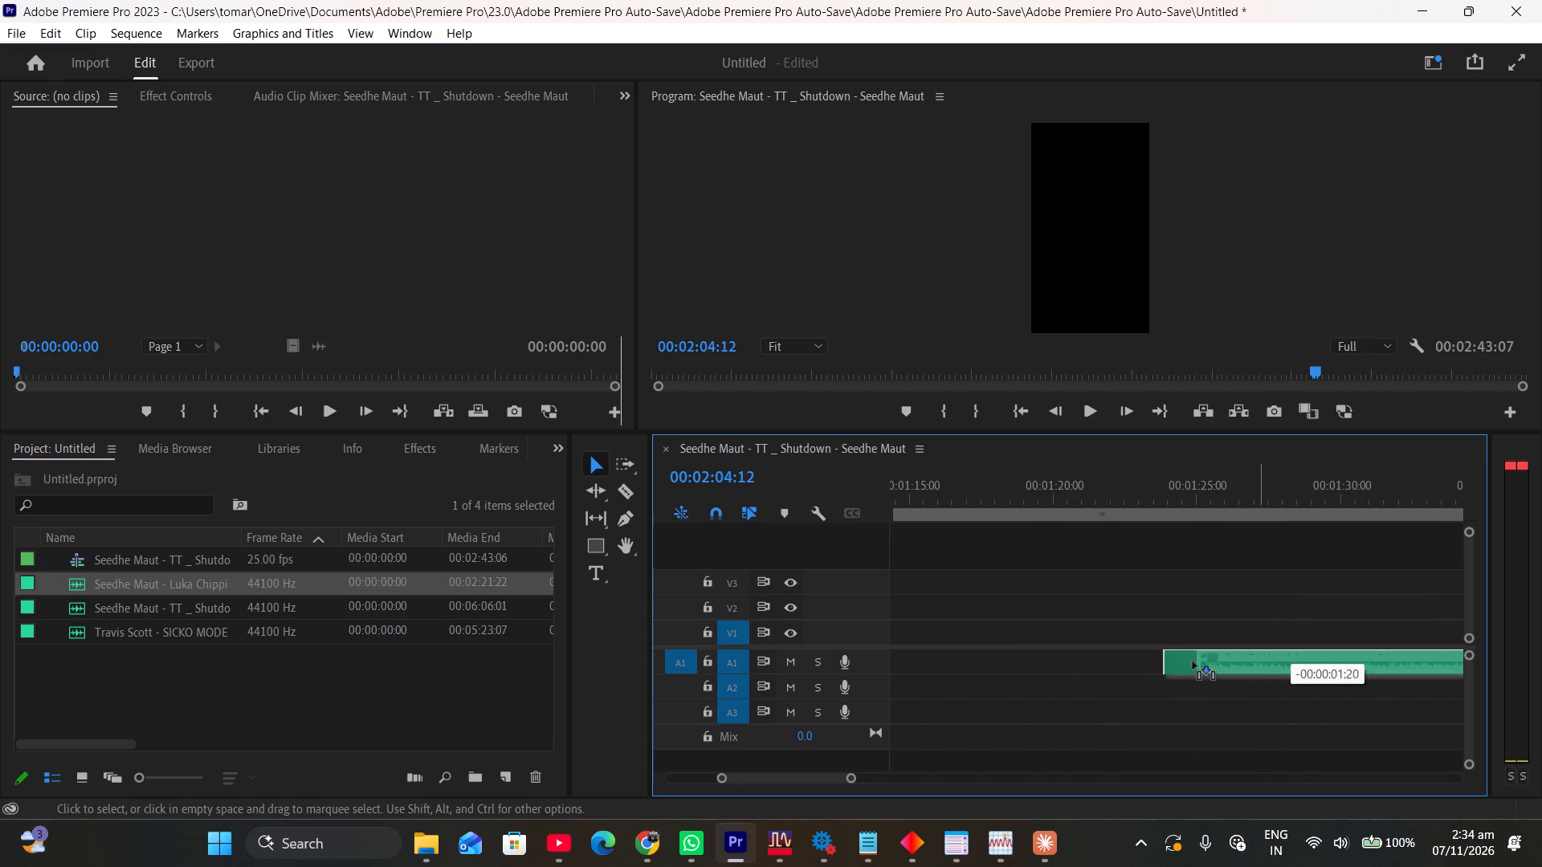
left_click_drag(1193, 661, 973, 661)
scroll(1284, 660, "up", 10)
left_click_drag(1291, 662, 1040, 662)
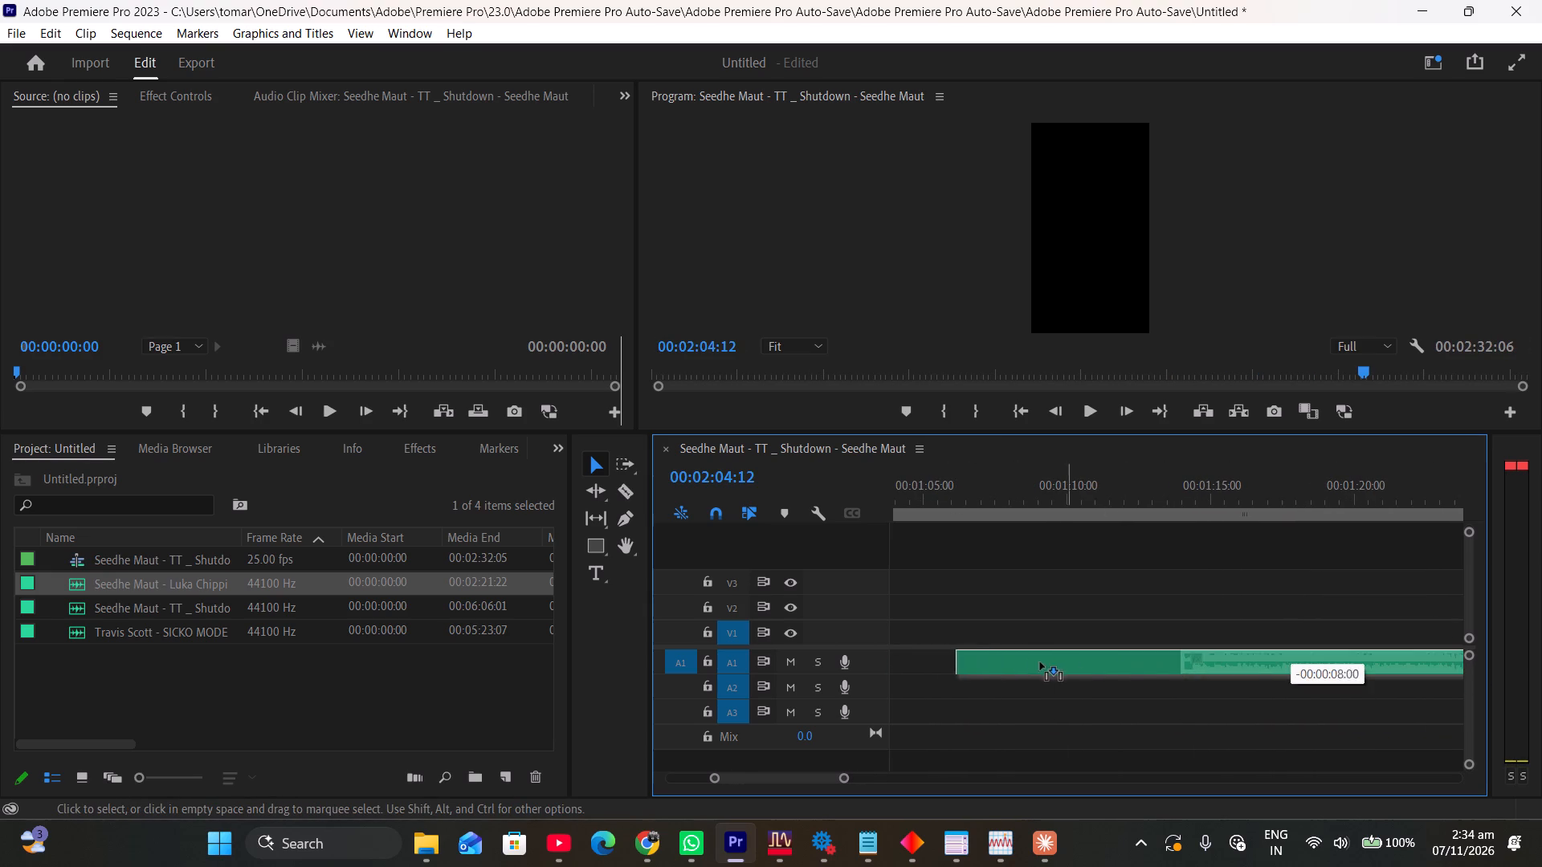
left_click_drag(1040, 662, 994, 660)
scroll(1325, 653, "up", 11)
left_click_drag(1309, 659, 1278, 657)
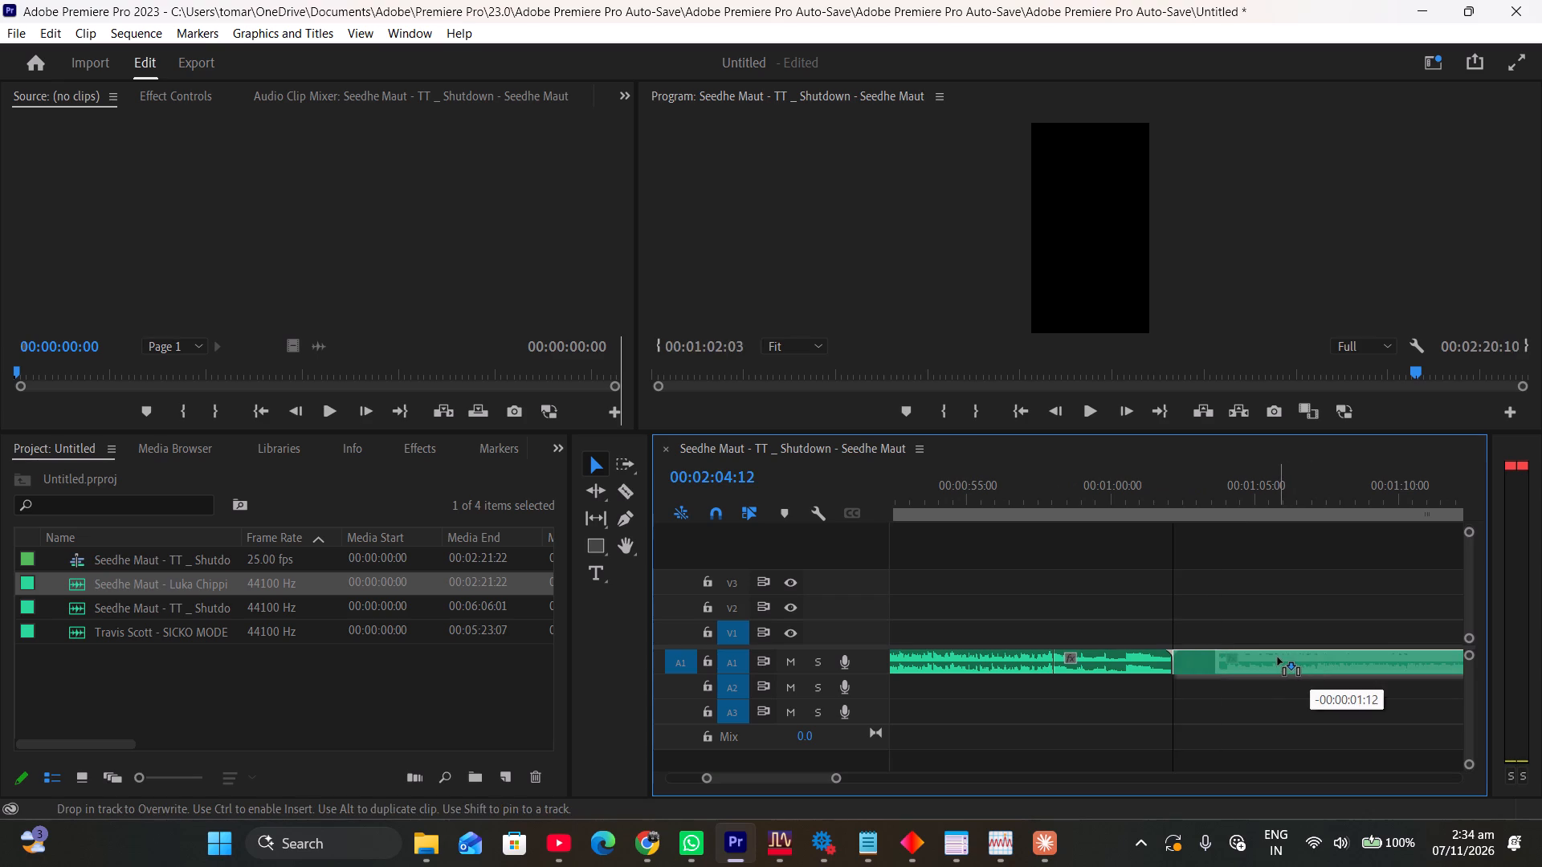
left_click_drag(1278, 657, 1277, 657)
scroll(1282, 649, "down", 6)
scroll(1282, 641, "up", 13)
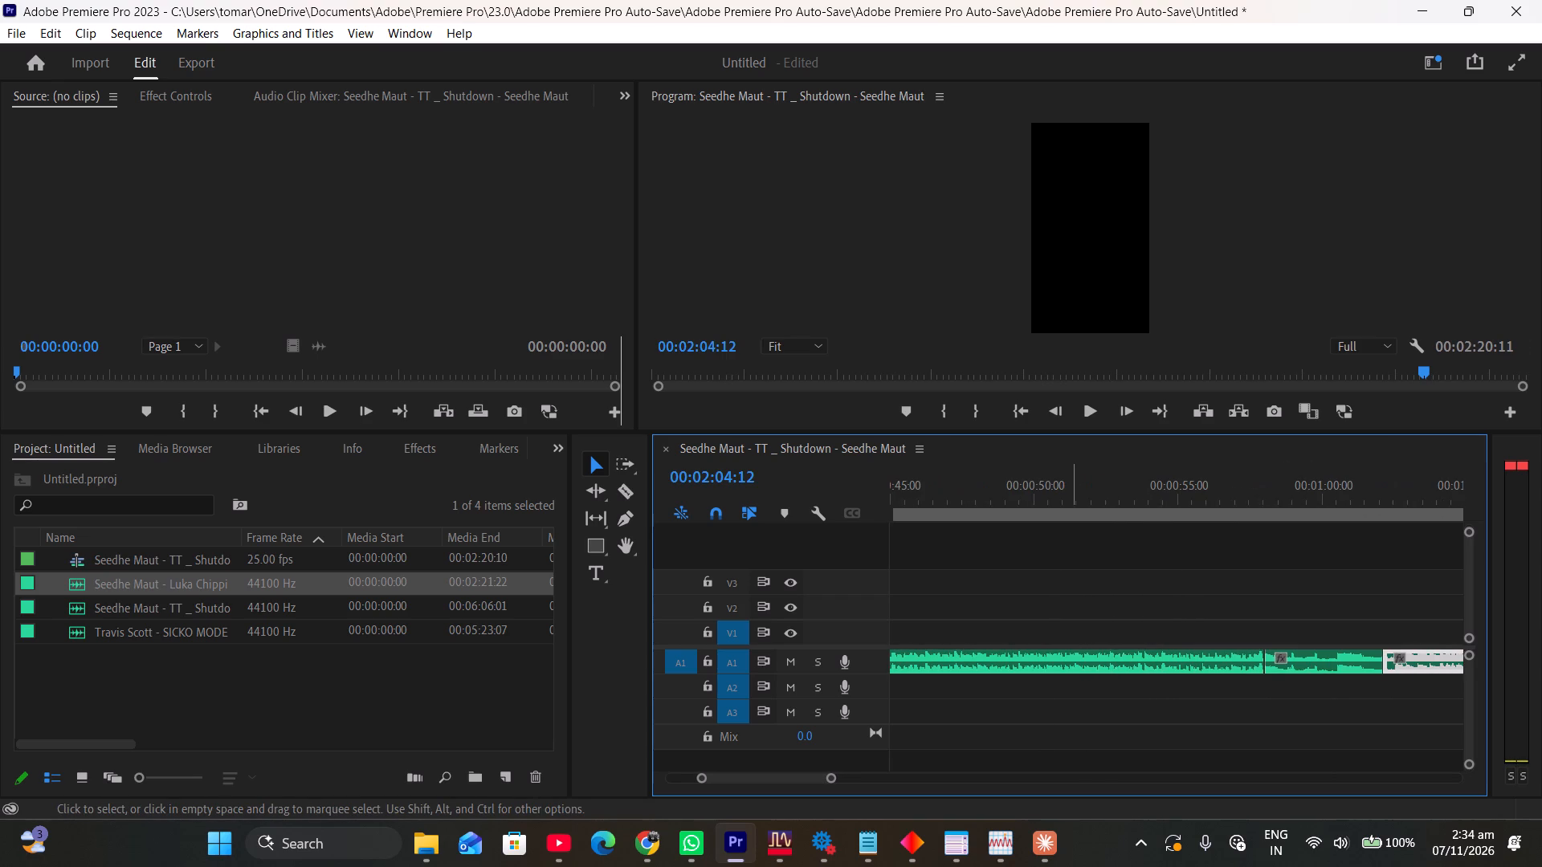
left_click_drag(1071, 494, 1005, 486)
left_click(1079, 405)
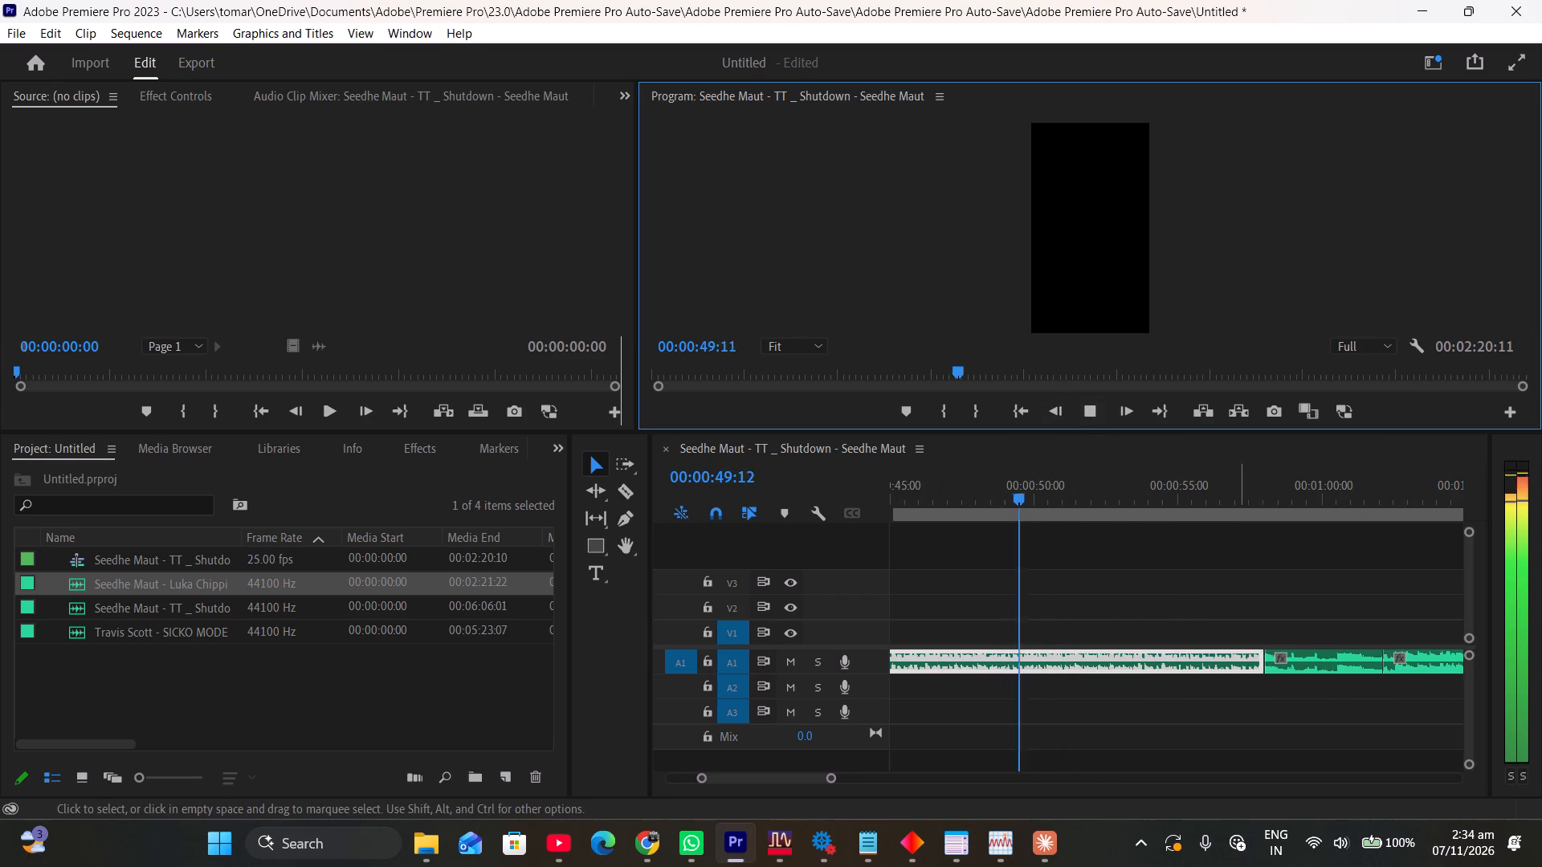
scroll(1242, 565, "down", 8)
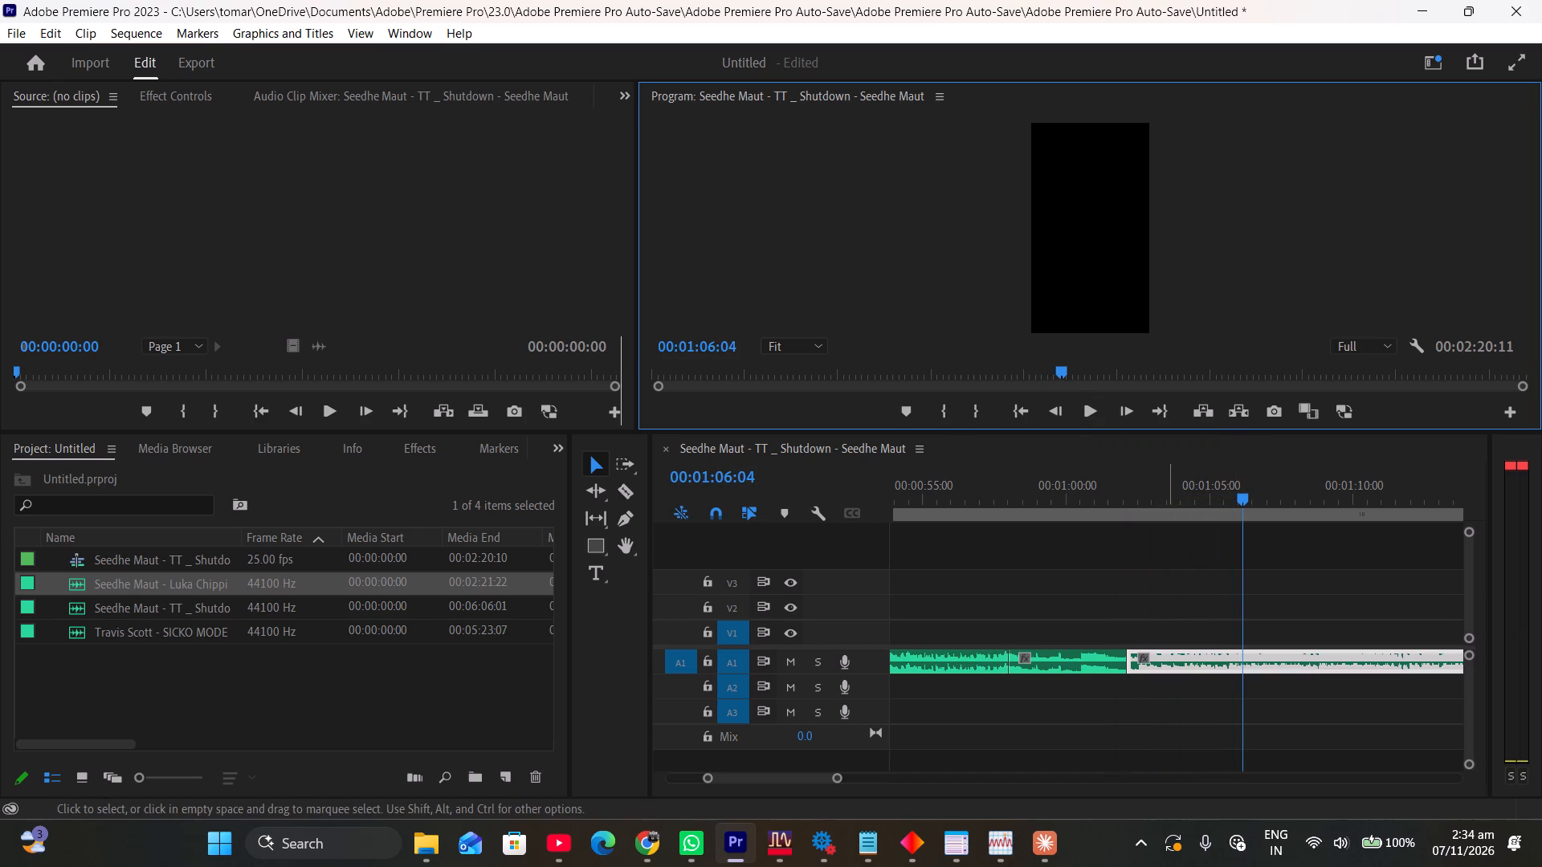
Shift the Luka Chippi clip about 12 frames later, extend the second A1 clip to meet it, and audition the join from about 00:00:57.
left_click_drag(1173, 657, 1196, 652)
left_click(1111, 661)
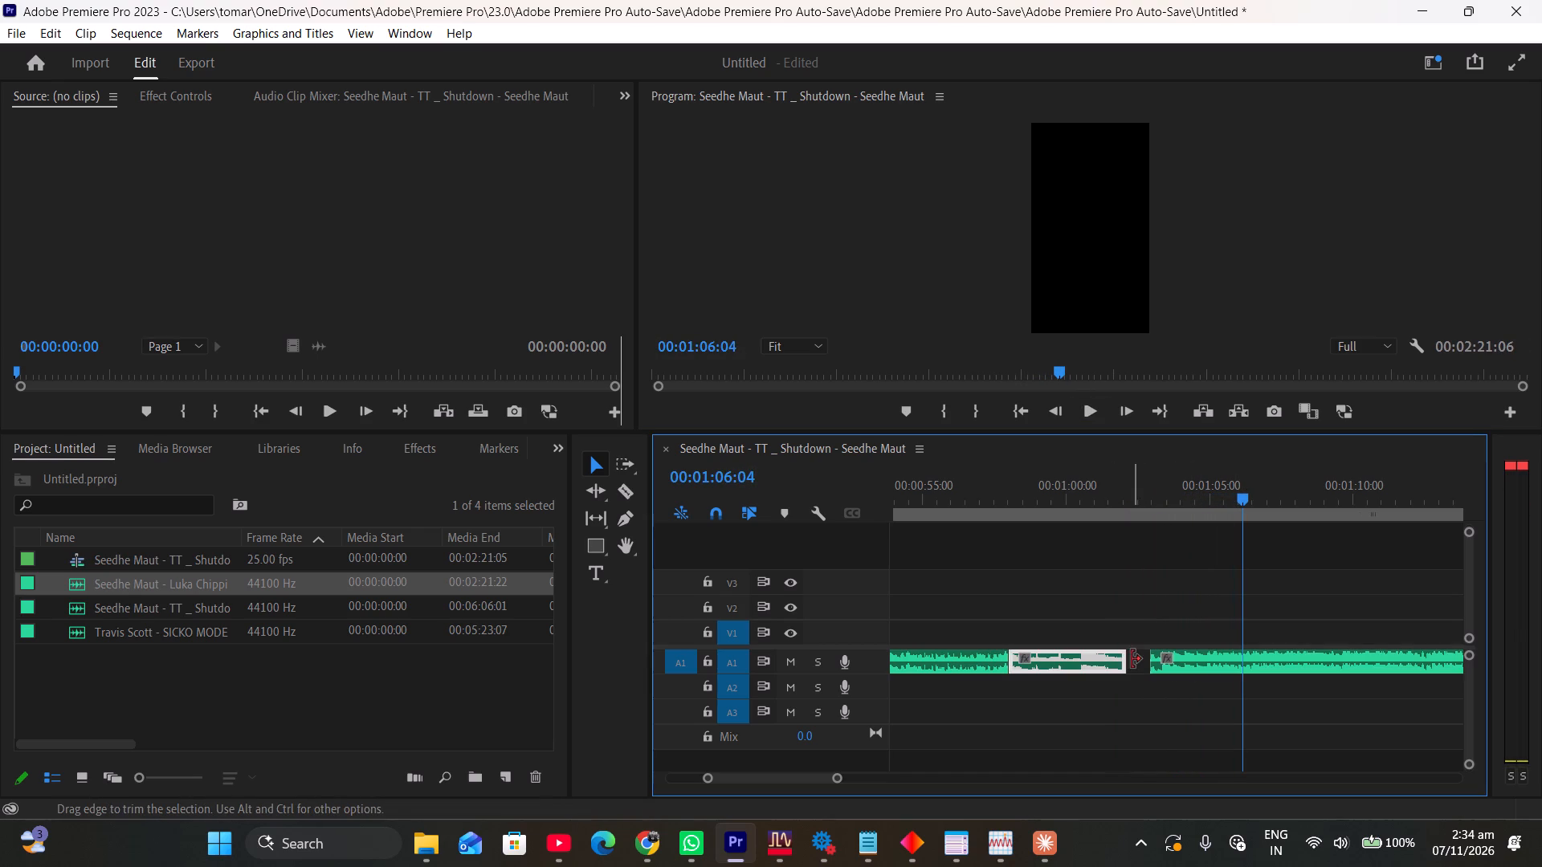
left_click_drag(1127, 659, 1140, 660)
left_click_drag(1194, 657, 1177, 657)
left_click_drag(1041, 496, 985, 490)
left_click(1081, 413)
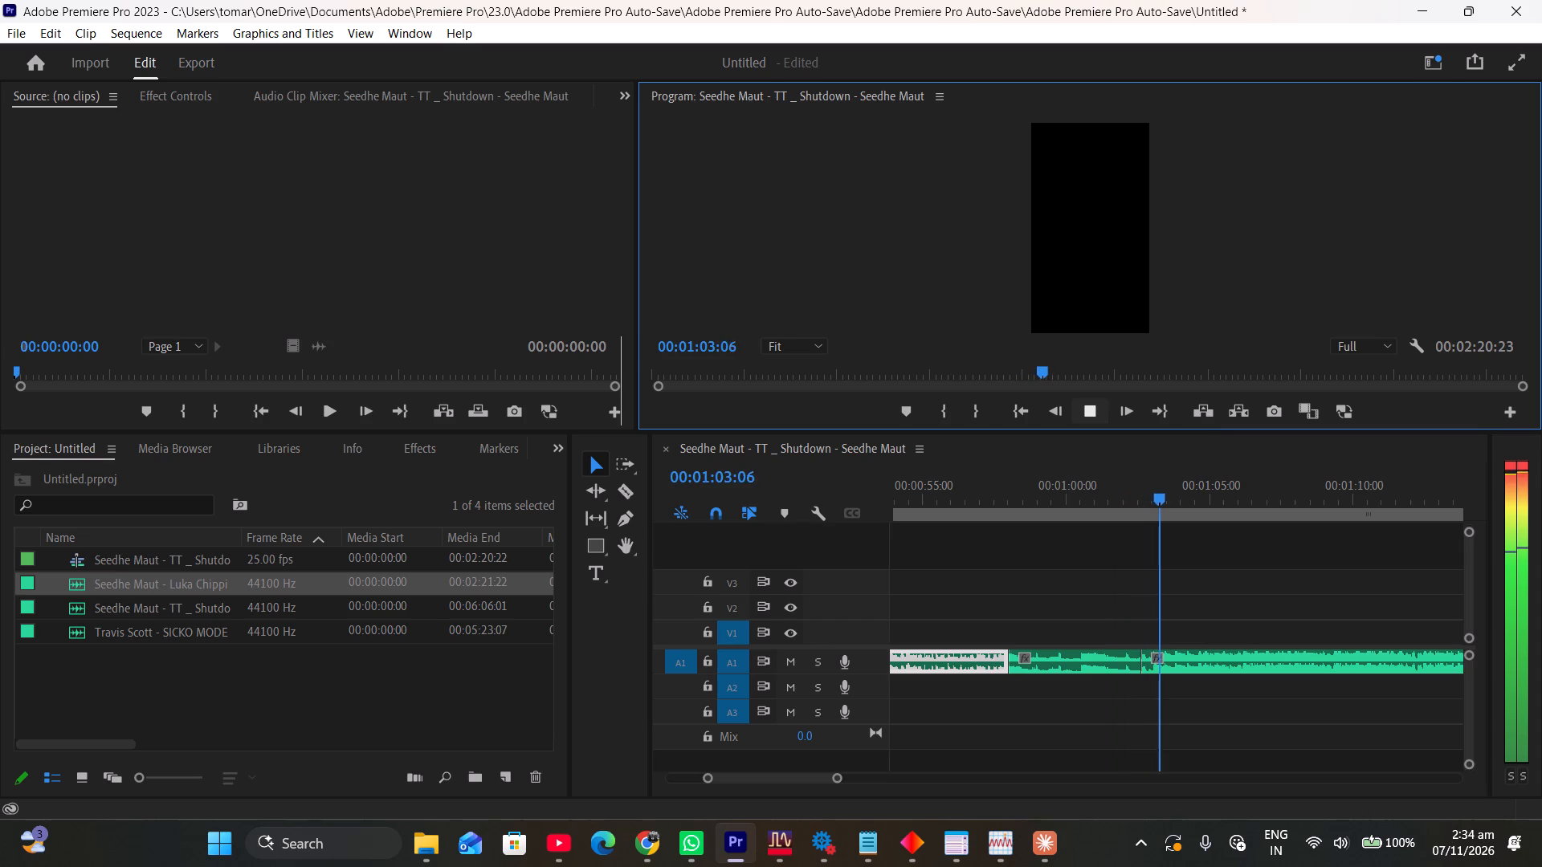
left_click(1090, 409)
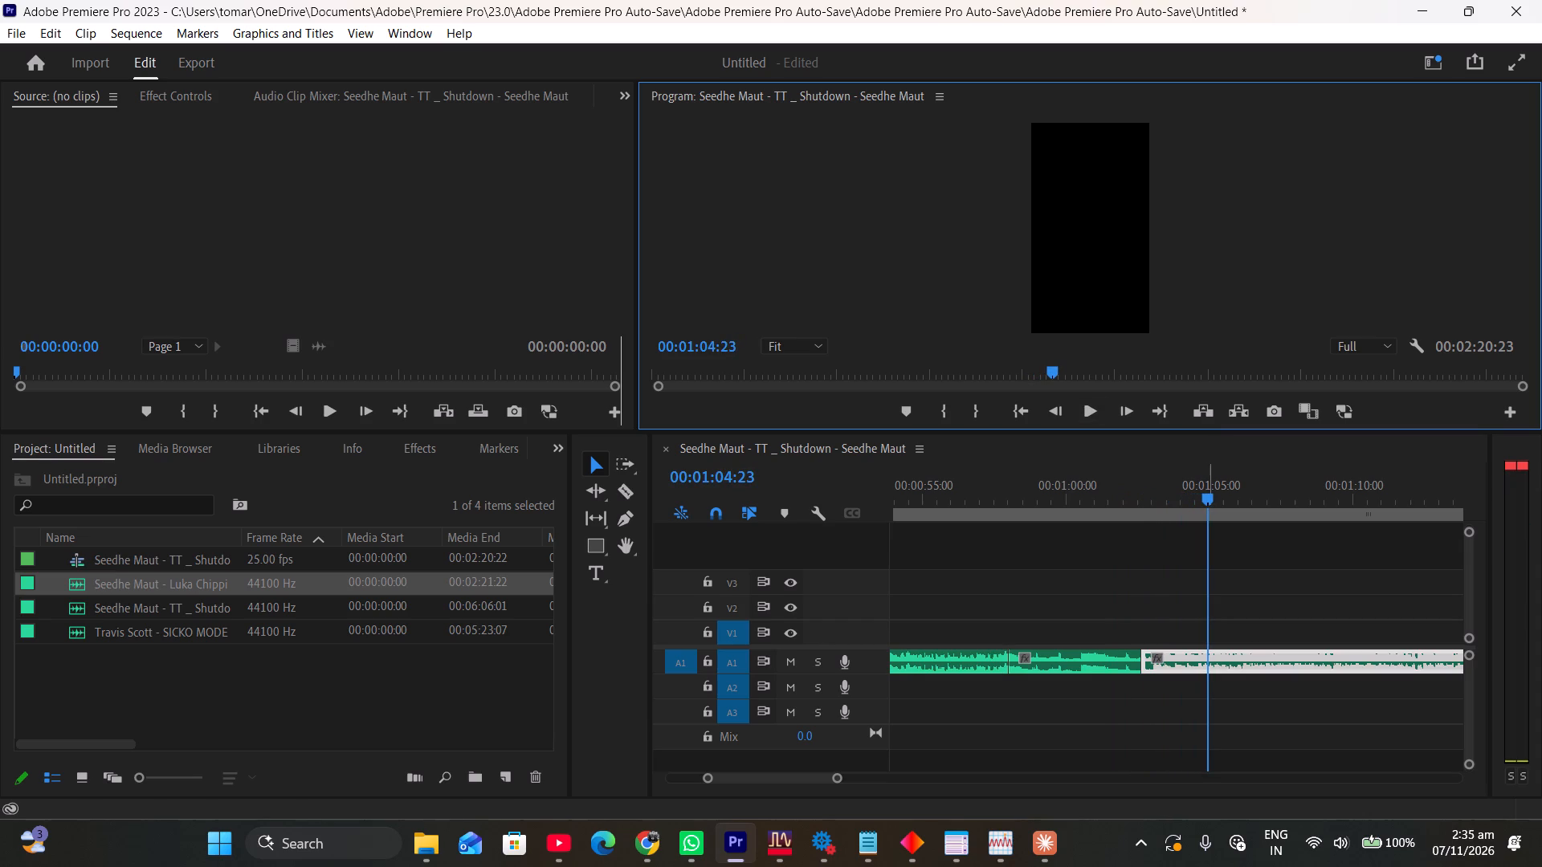
Shift Luka Chippi about 16 frames later with the second A1 clip extended to meet it, and audition the join from about 00:00:59.
left_click_drag(1171, 666, 1189, 661)
left_click(1132, 671)
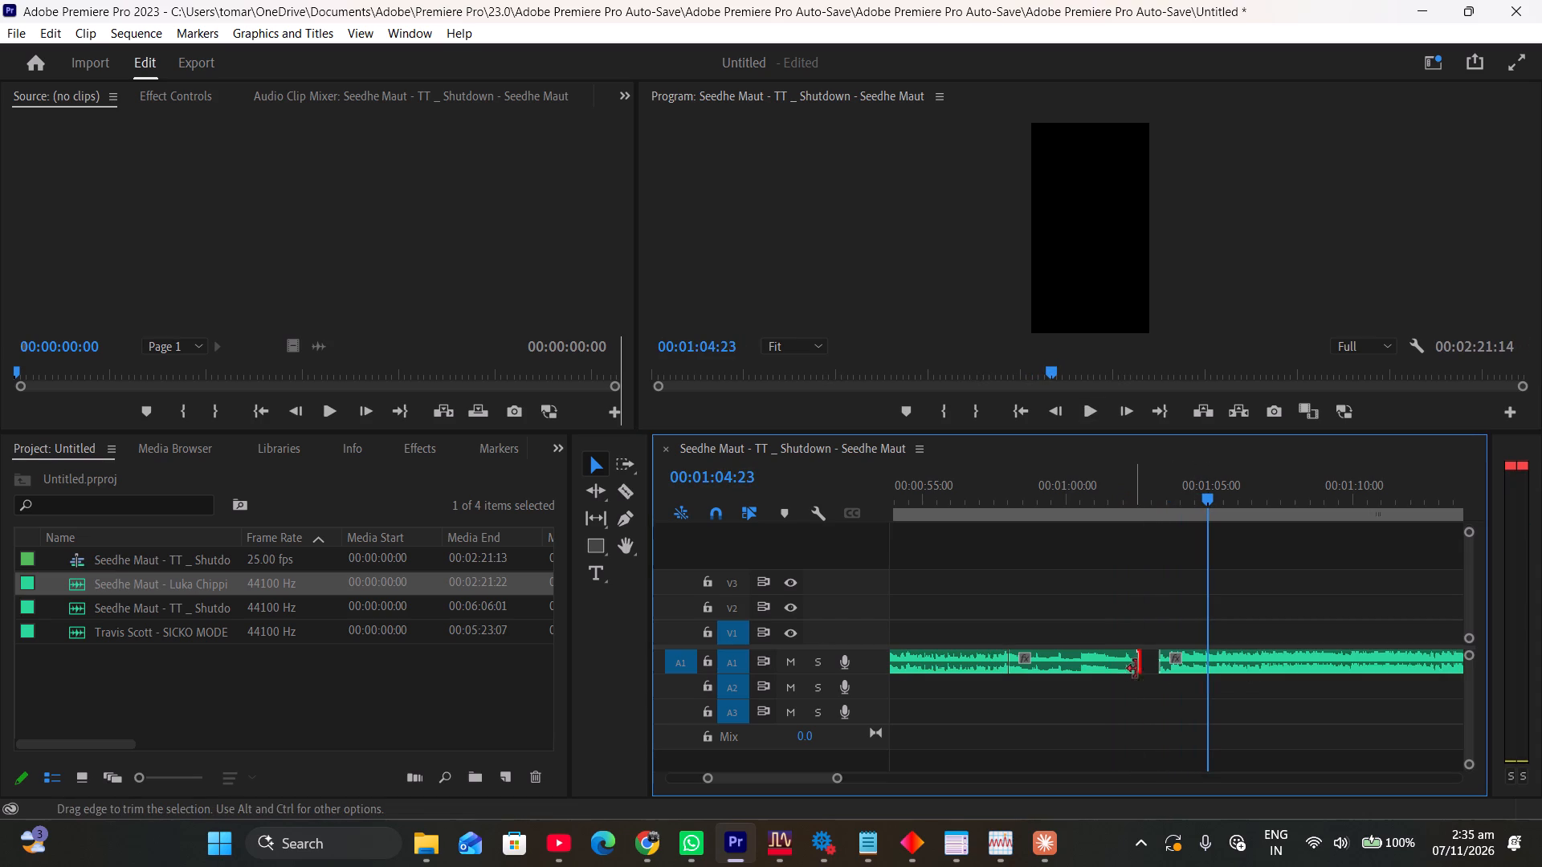
left_click_drag(1140, 666, 1157, 662)
left_click_drag(1112, 500, 1049, 500)
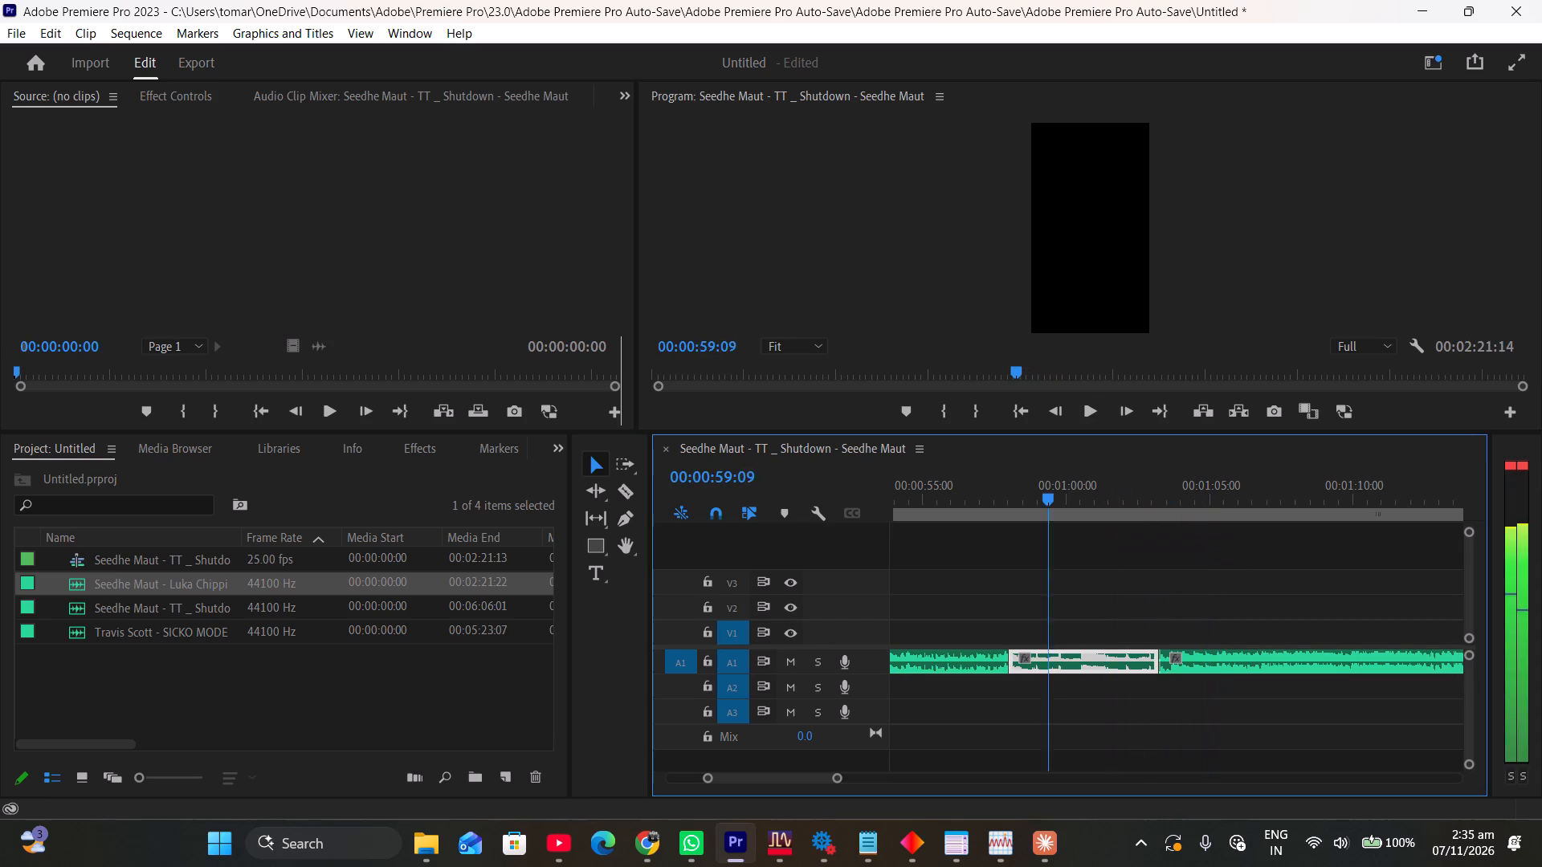
left_click_drag(1049, 500, 1042, 500)
left_click(1101, 401)
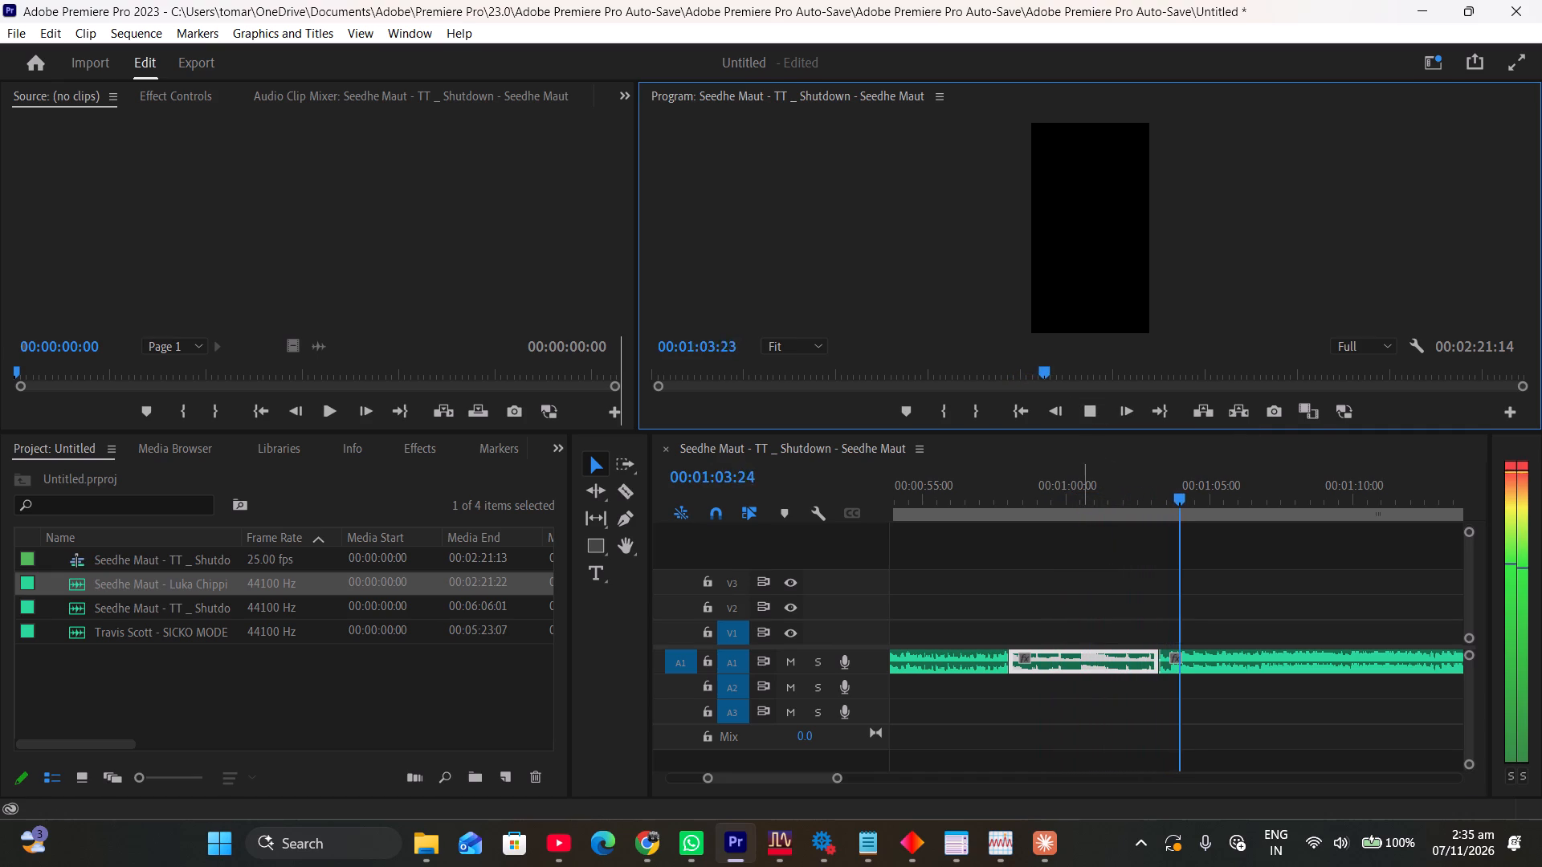
left_click(1089, 409)
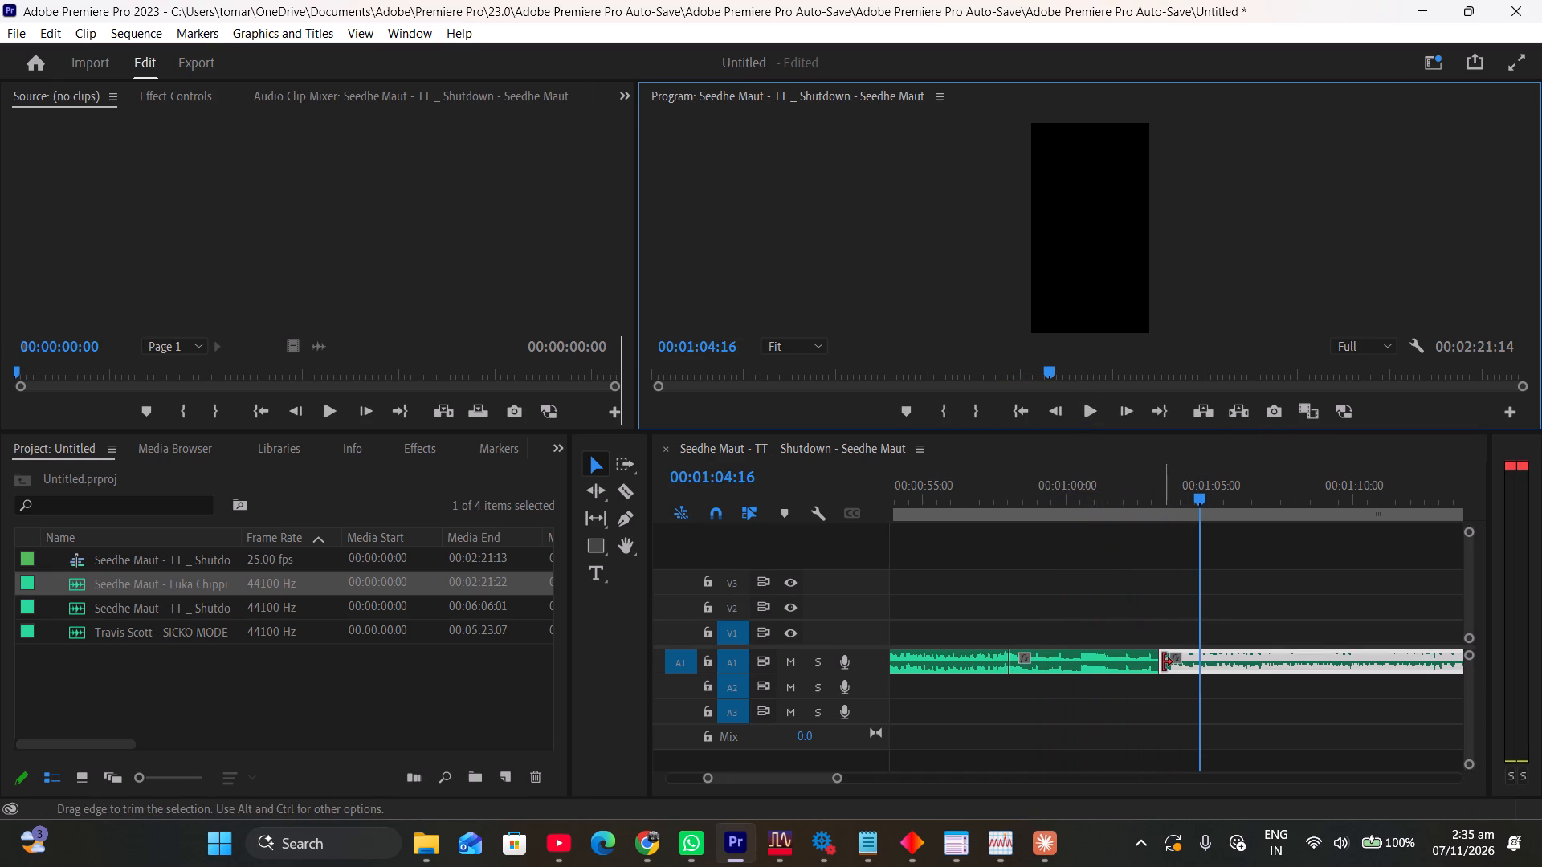
Shift Luka Chippi about 17 frames later with the second A1 clip extended to meet it, and audition the join through 00:01:06:23.
left_click_drag(1187, 659, 1206, 656)
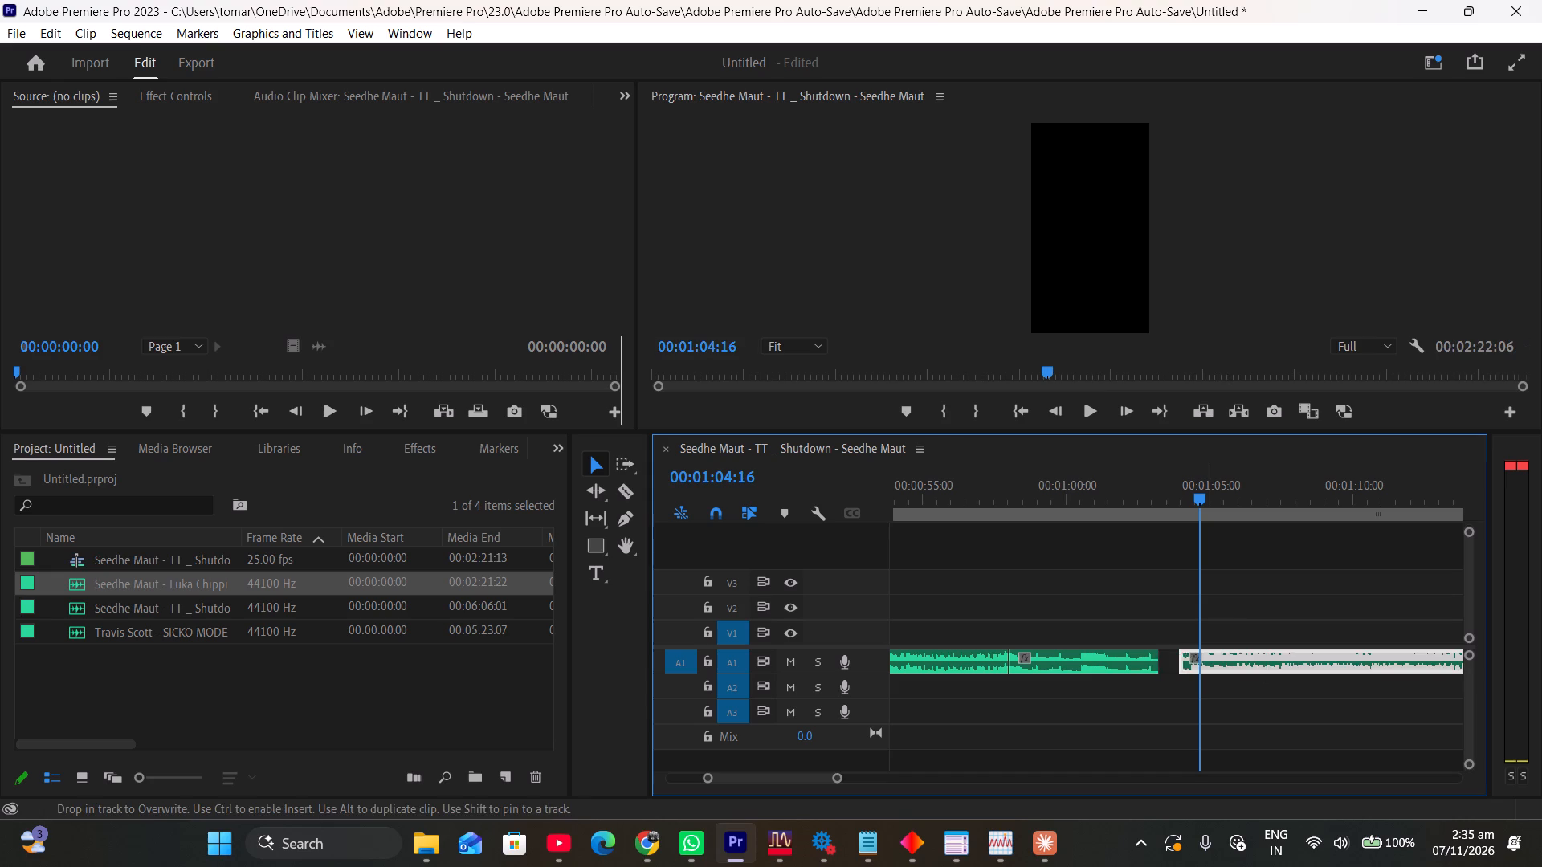
left_click(1141, 668)
left_click_drag(1156, 662, 1172, 661)
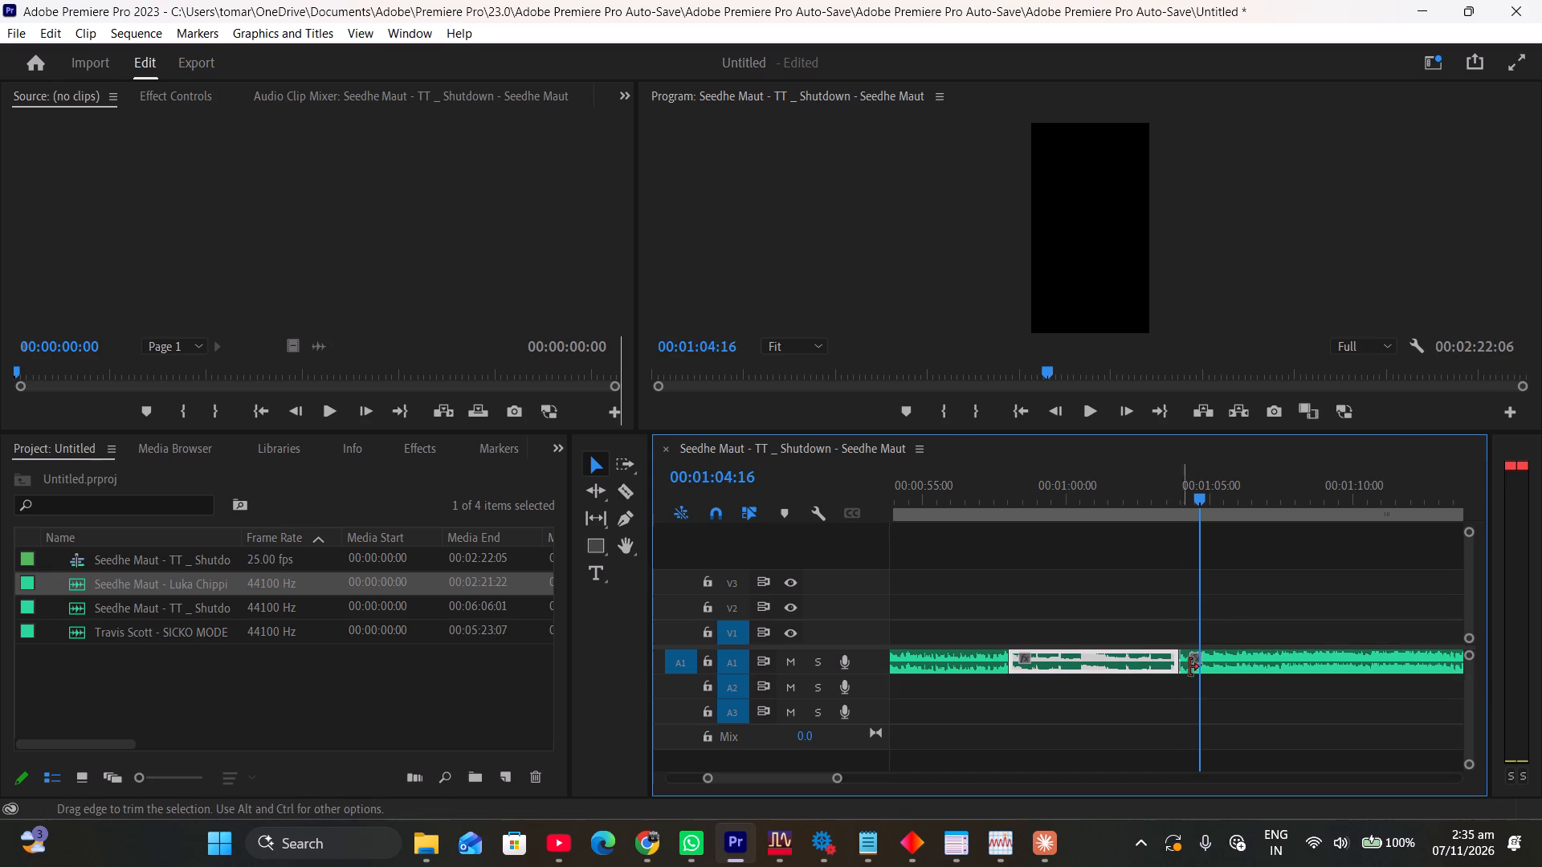
left_click_drag(1112, 495, 1090, 495)
left_click(1093, 406)
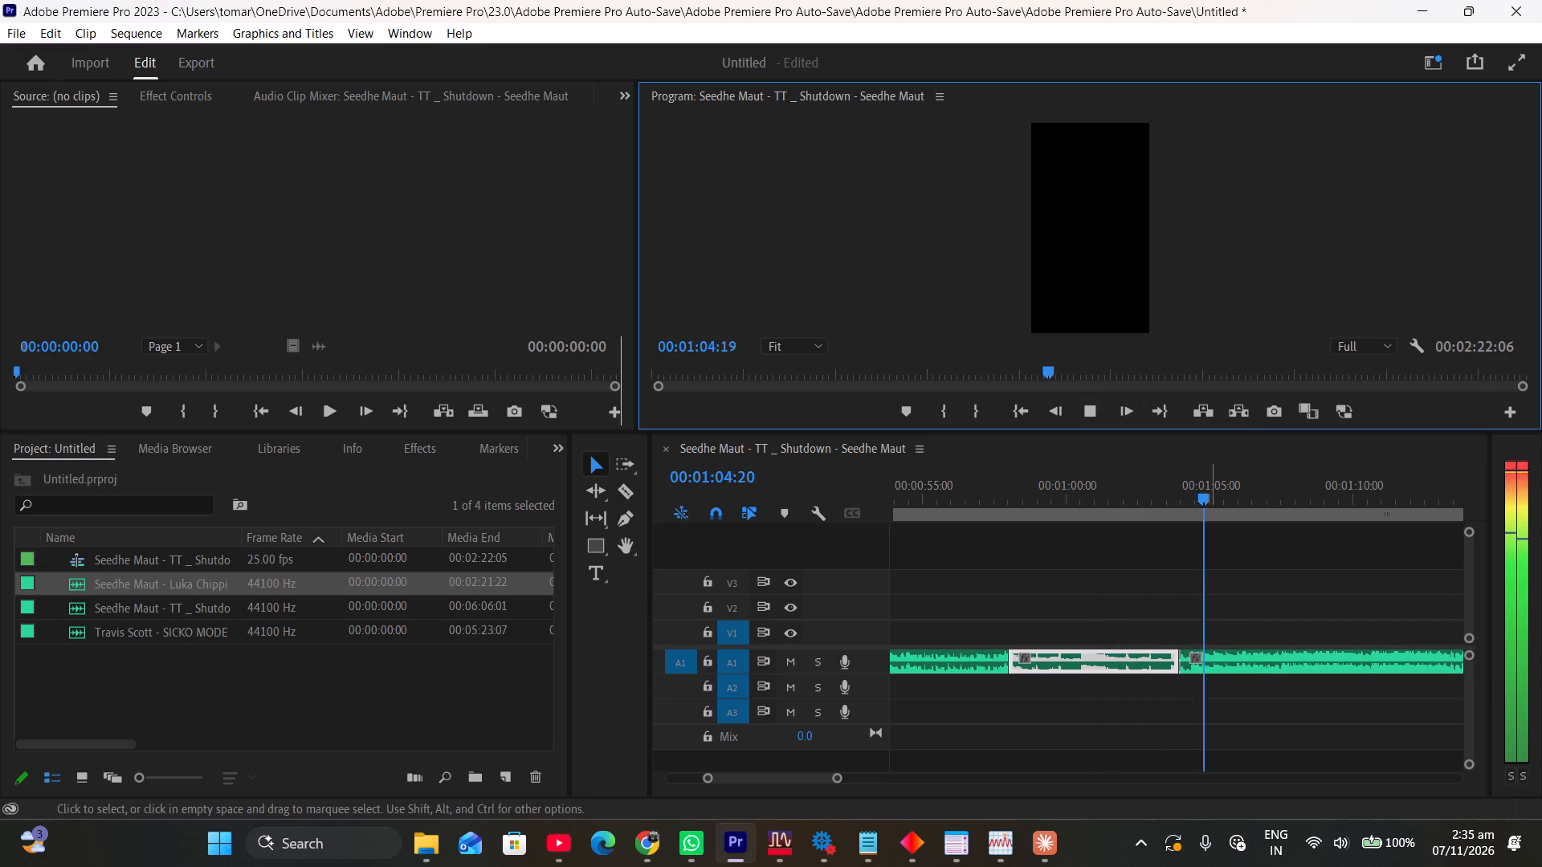
left_click(1090, 407)
Trim about 8 frames off Luka Chippi's start, extend the second A1 clip to fill the gap, and play across the join.
left_click_drag(1181, 666, 1189, 666)
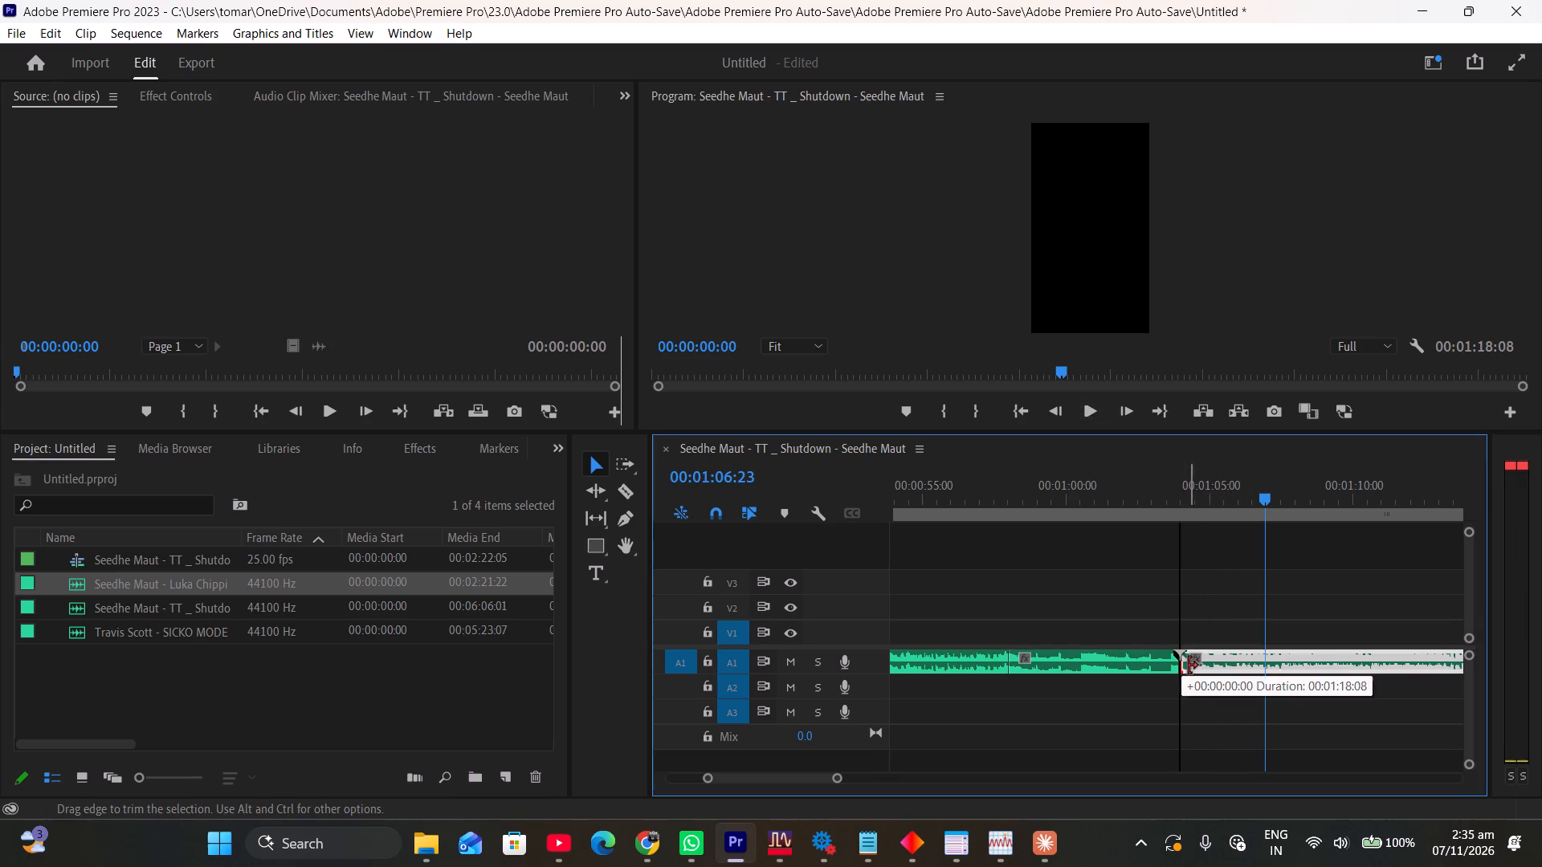
left_click_drag(1189, 666, 1190, 666)
left_click(1212, 664)
left_click(1147, 668)
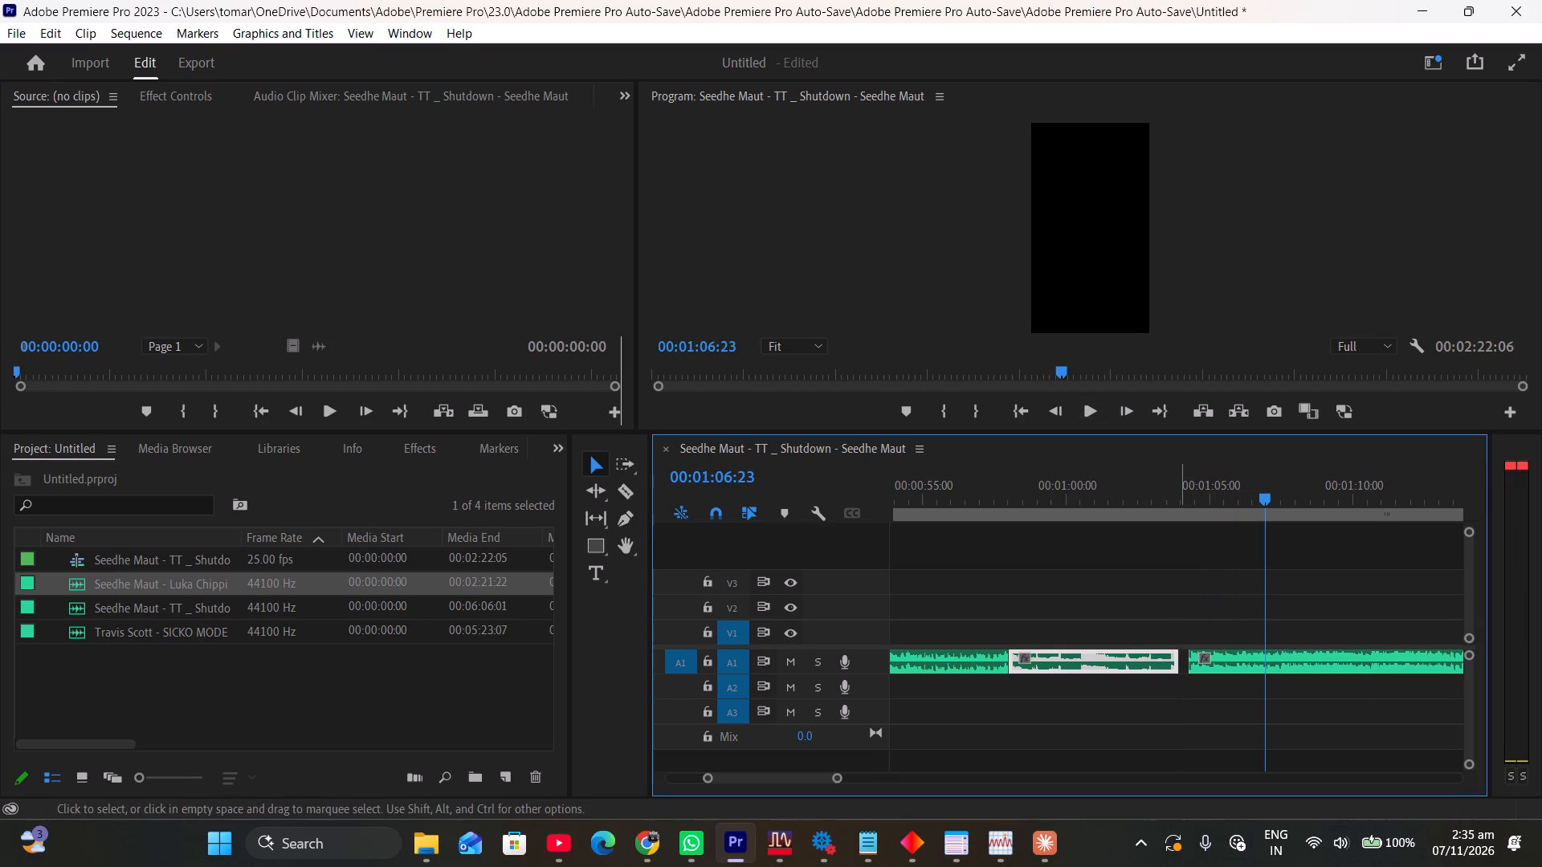
left_click(1179, 657)
left_click(1168, 657)
left_click_drag(1178, 658, 1195, 659)
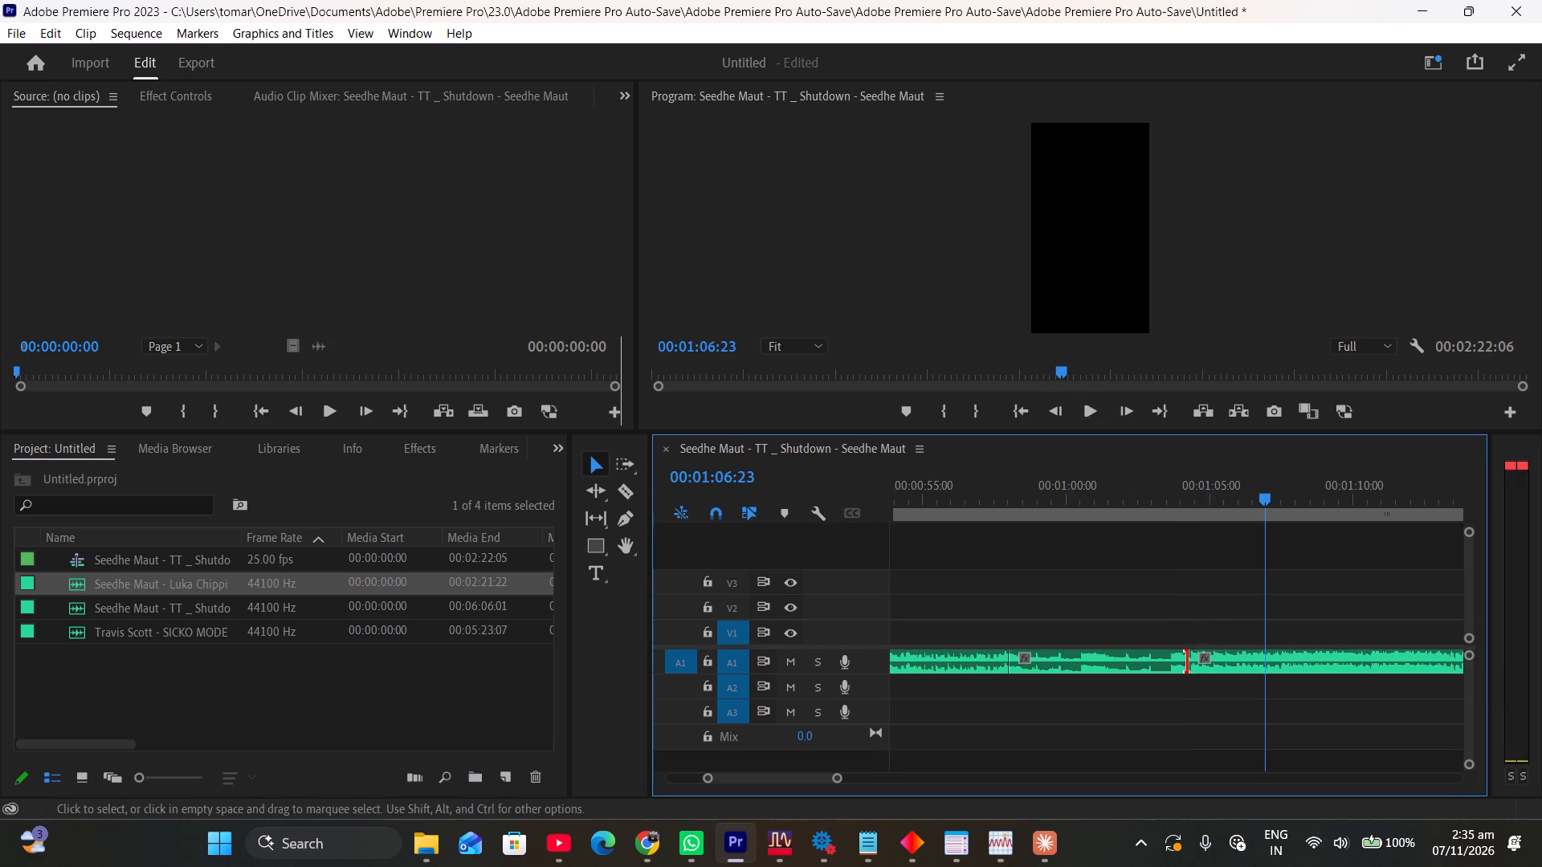
left_click_drag(1096, 494, 1083, 493)
left_click(1096, 413)
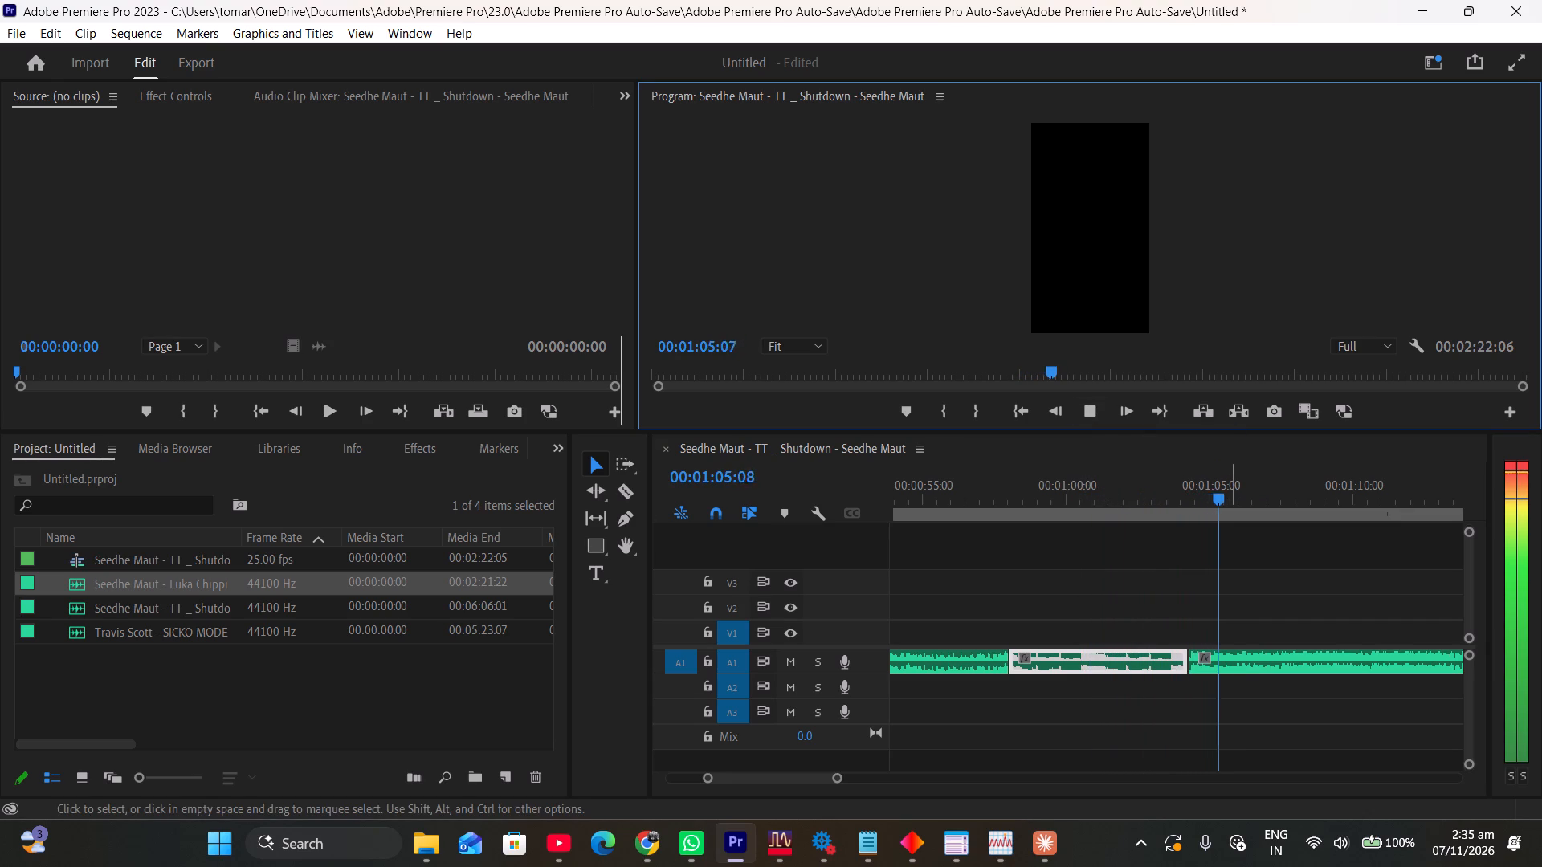
left_click(1087, 411)
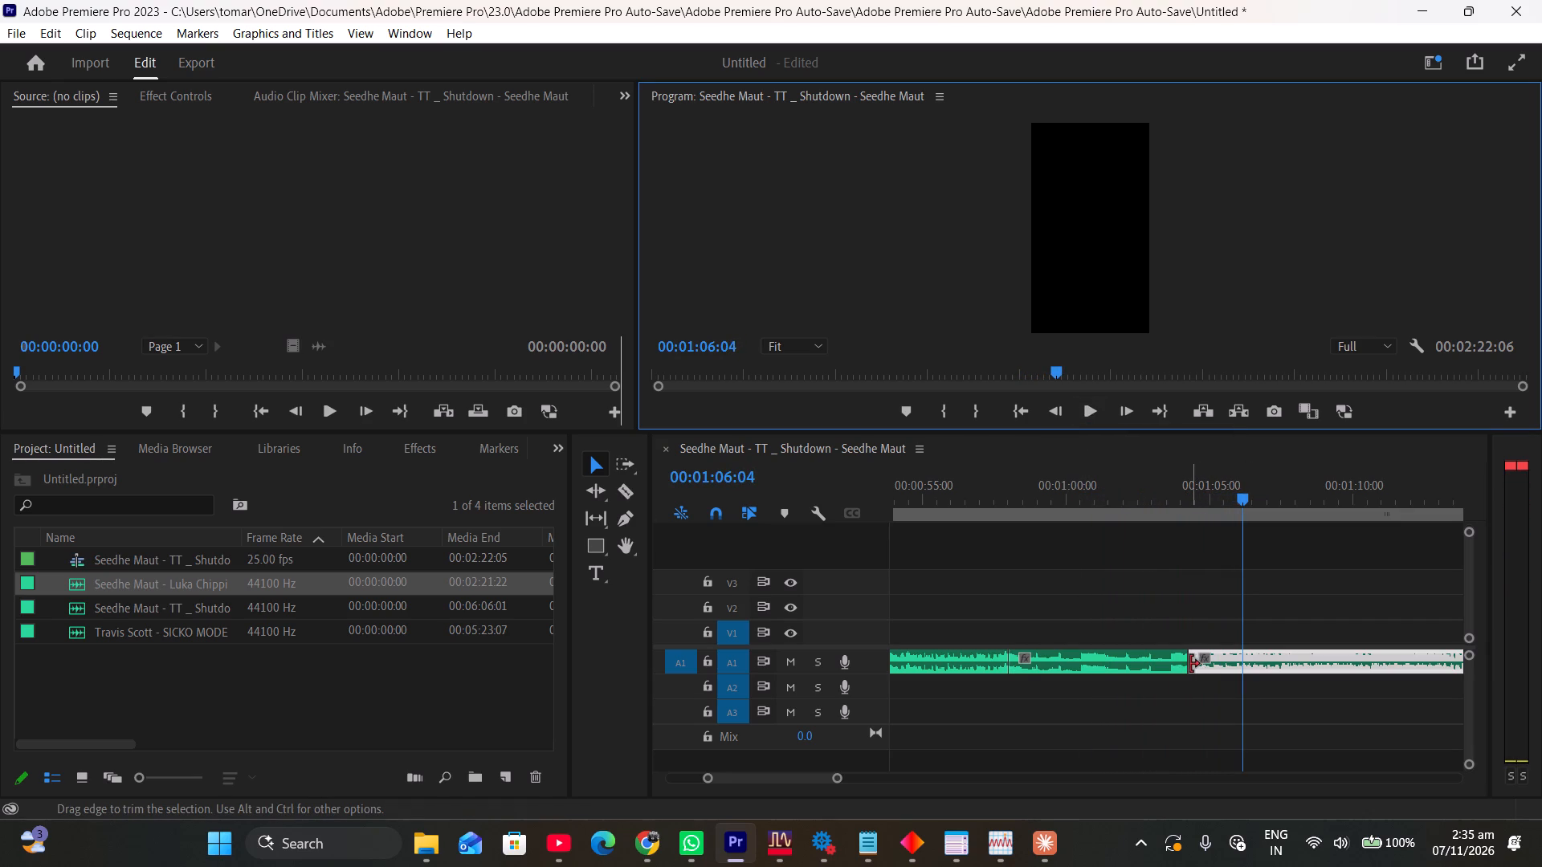
Trim Luka Chippi's start to 00:01:04:20, extend the second A1 clip to meet it, and play the join from 00:01:00:14.
left_click_drag(1190, 664, 1206, 663)
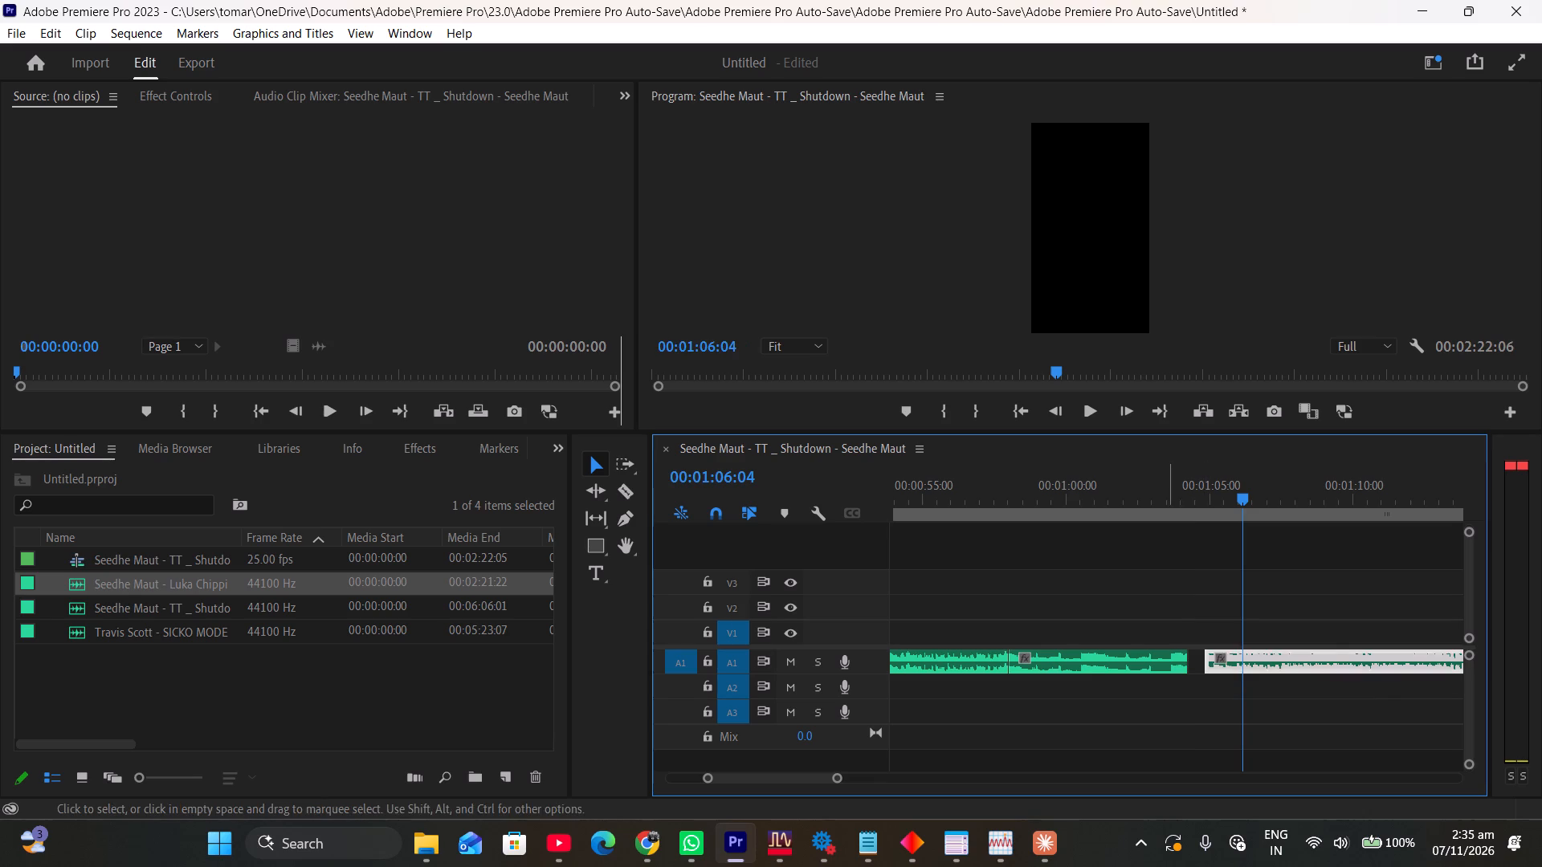
left_click(1167, 667)
left_click_drag(1187, 661, 1211, 661)
left_click_drag(1096, 495, 1084, 491)
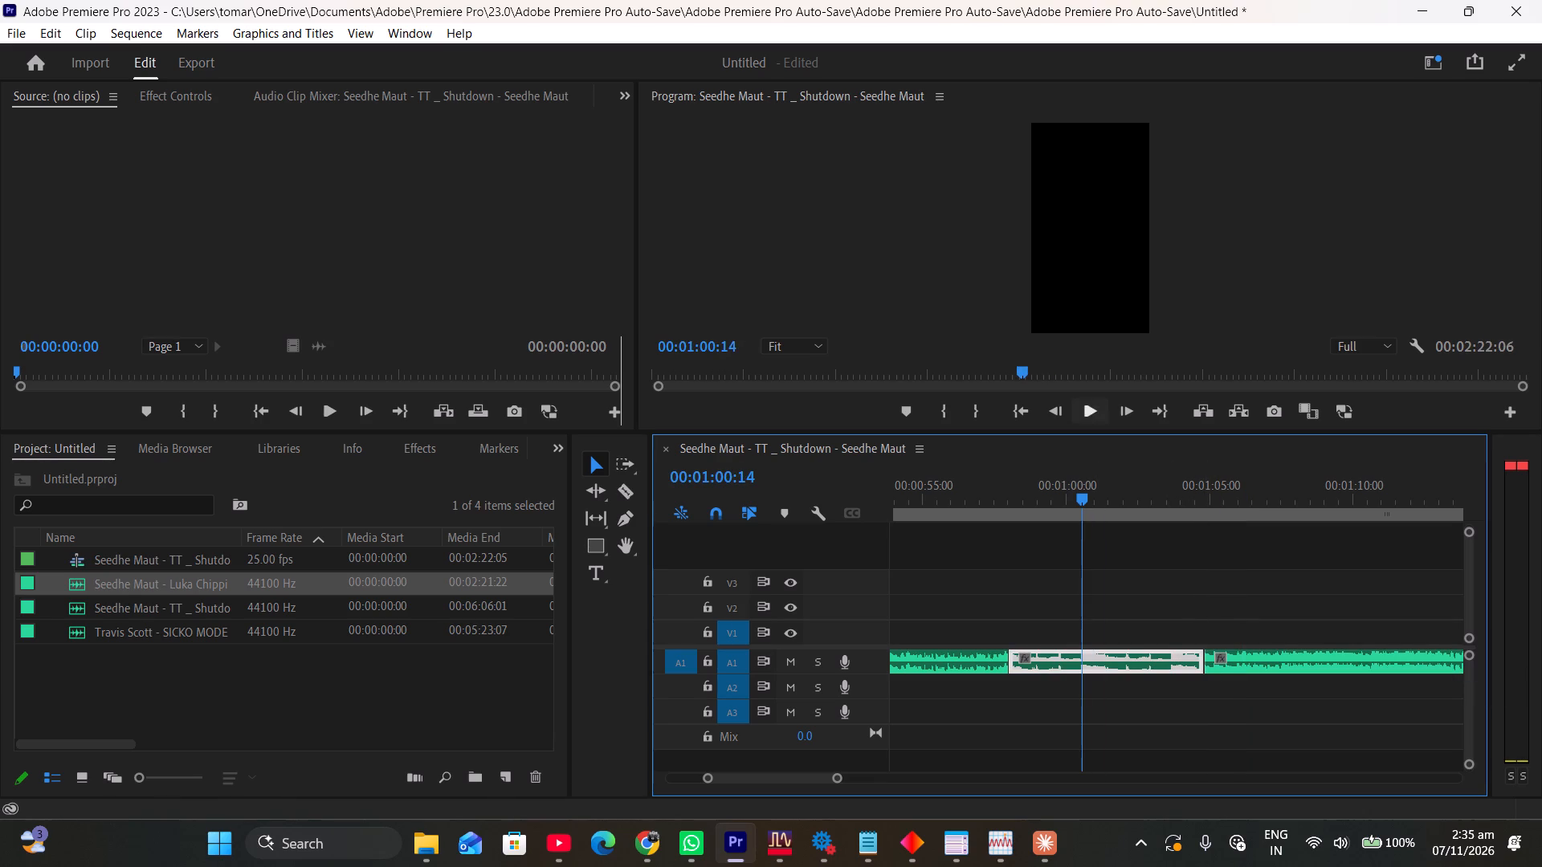
left_click(1099, 401)
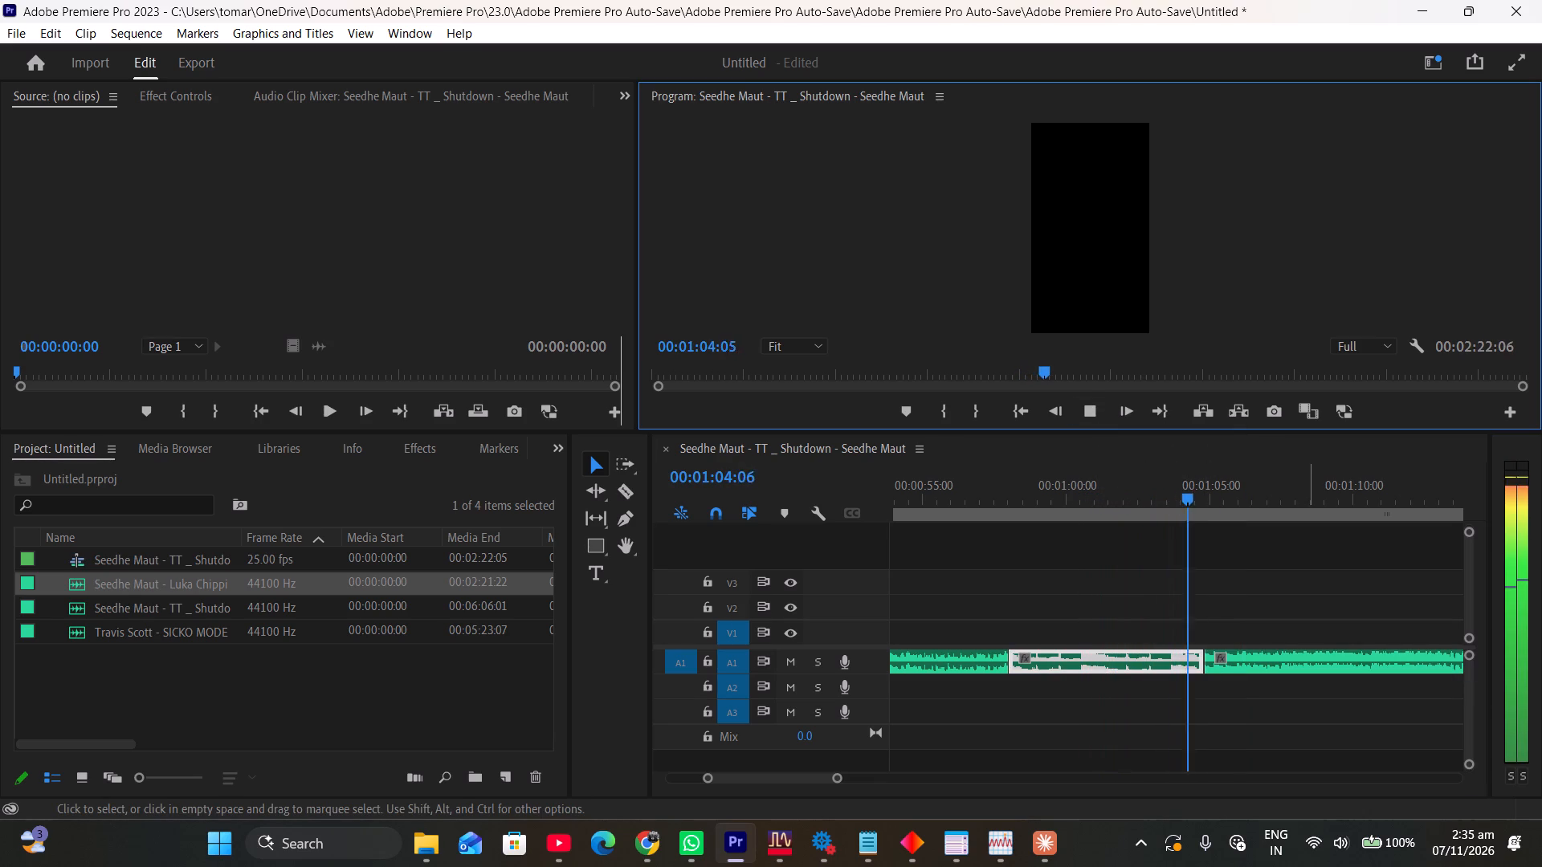
left_click(1084, 410)
Shift Luka Chippi about 22 frames later on A1 and extend the end of the second clip to meet it.
left_click_drag(1228, 657, 1250, 653)
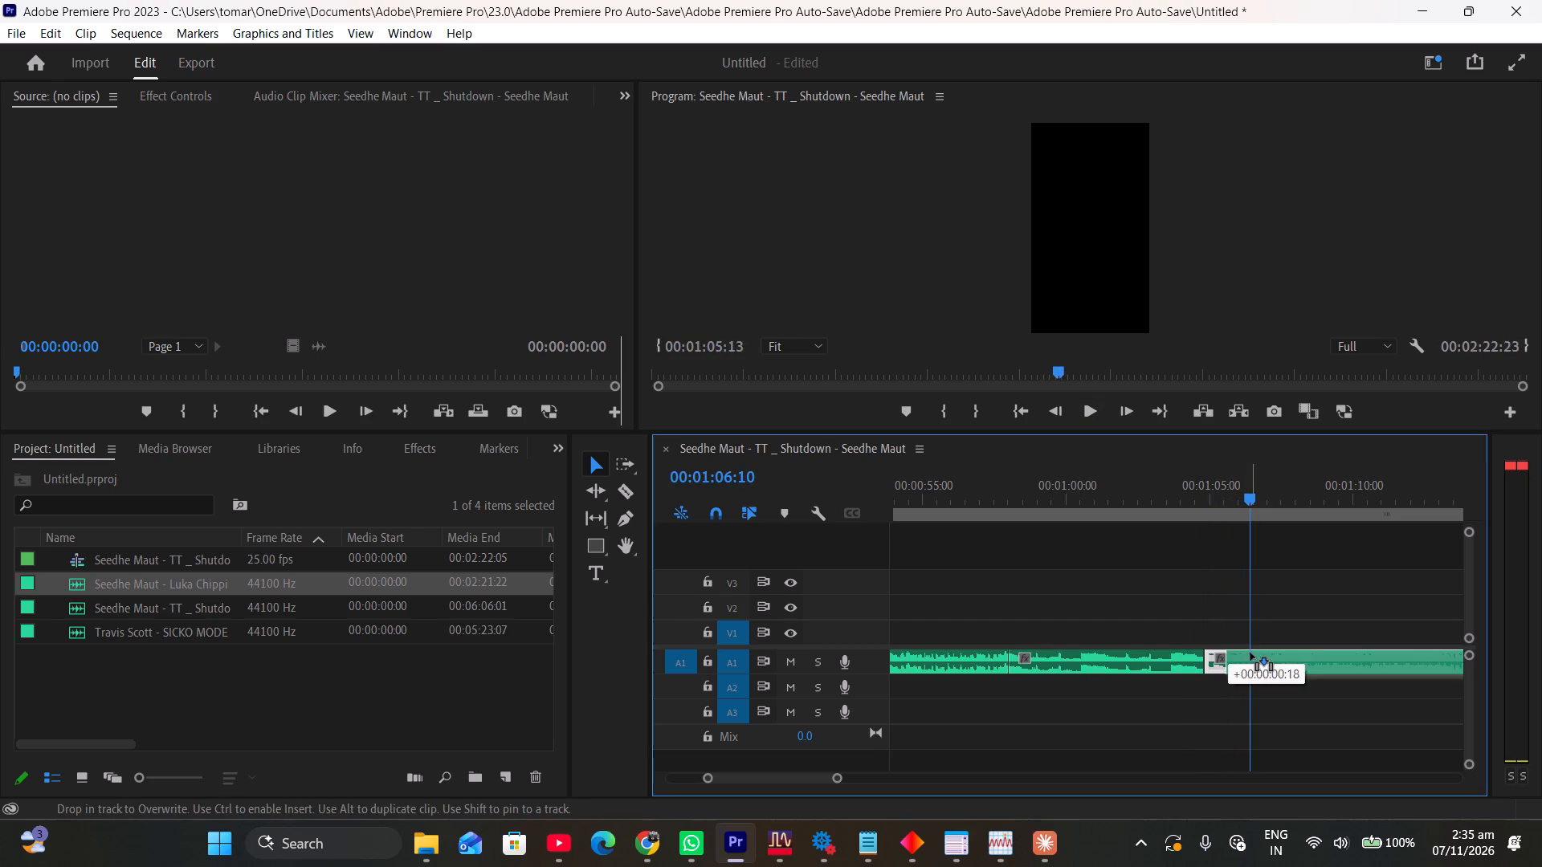
left_click_drag(1250, 653, 1254, 651)
left_click(1195, 658)
left_click_drag(1205, 664, 1229, 658)
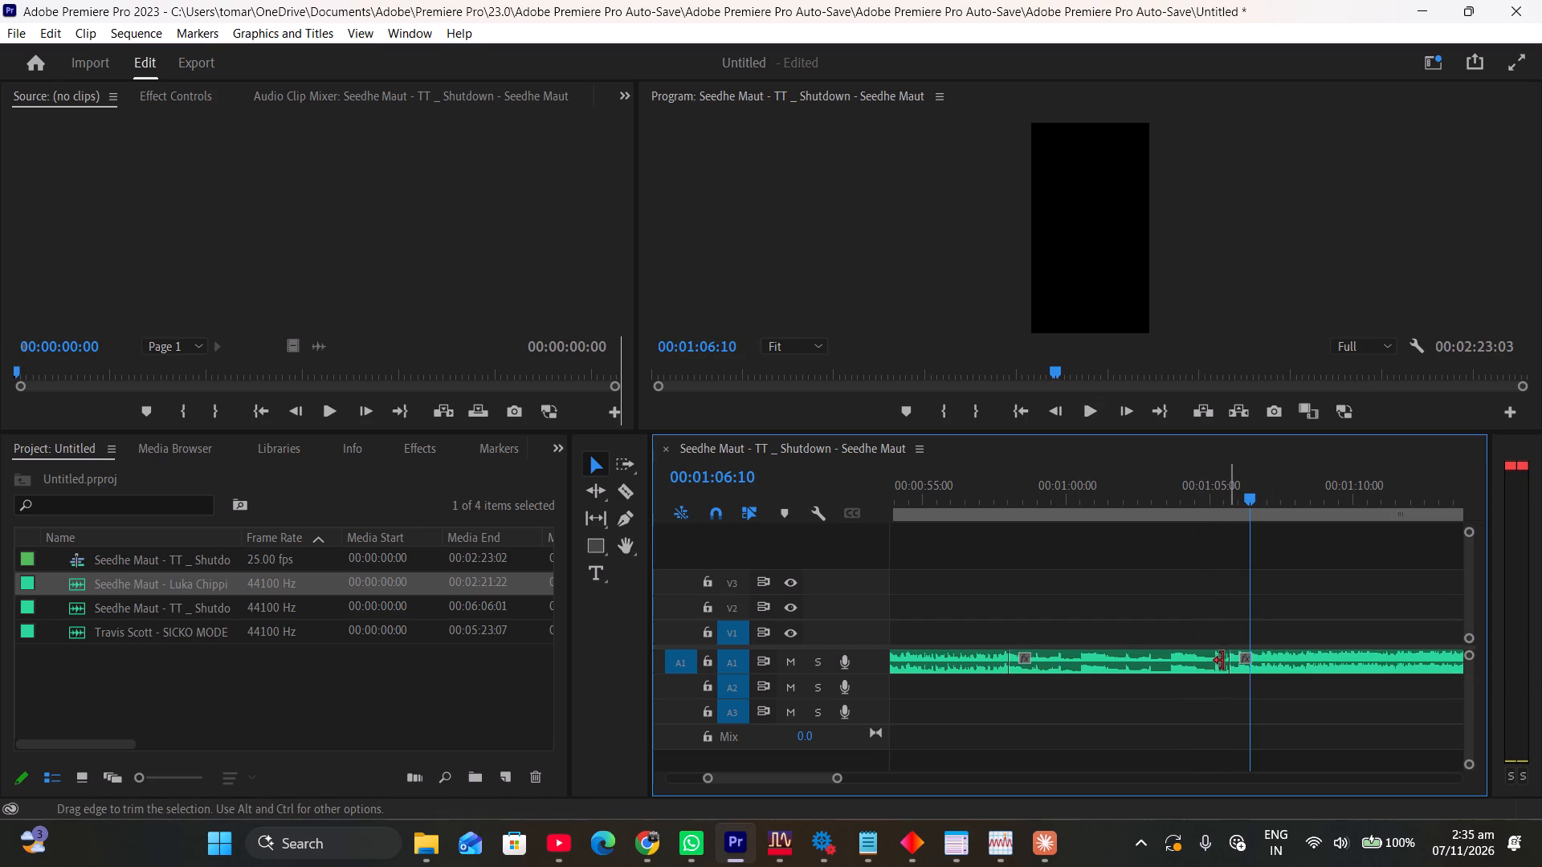
Play across the join between the second A1 clip and Luka Chippi, stopping at 00:01:07:20.
left_click_drag(1166, 493, 1149, 488)
left_click(1094, 406)
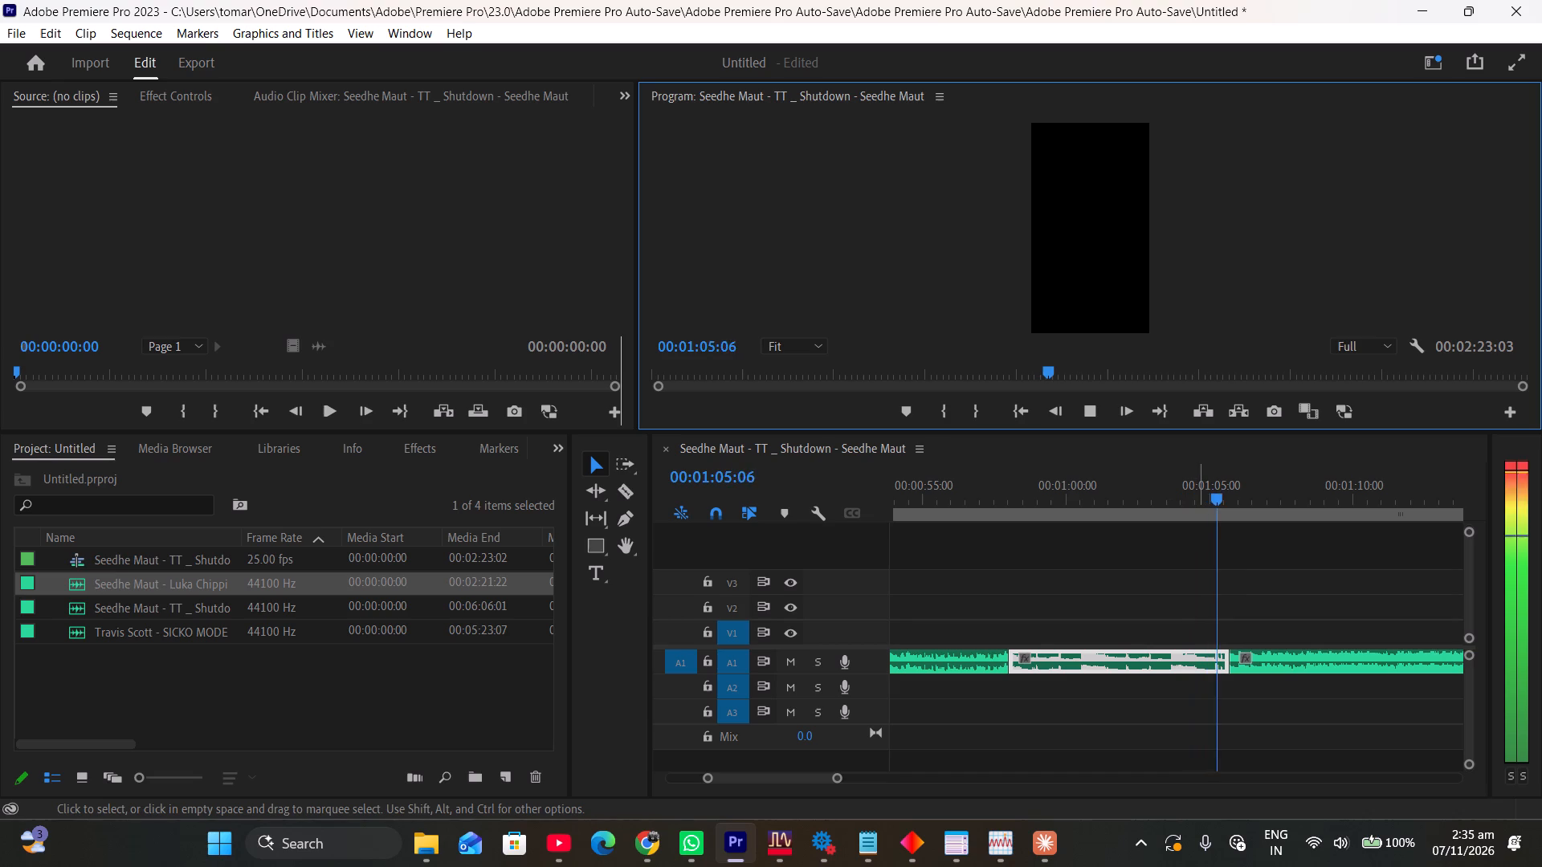
left_click(1087, 406)
Trim about 8 frames off the second A1 clip's end and move Luka Chippi about 8 frames earlier to close the gap.
left_click(1218, 658)
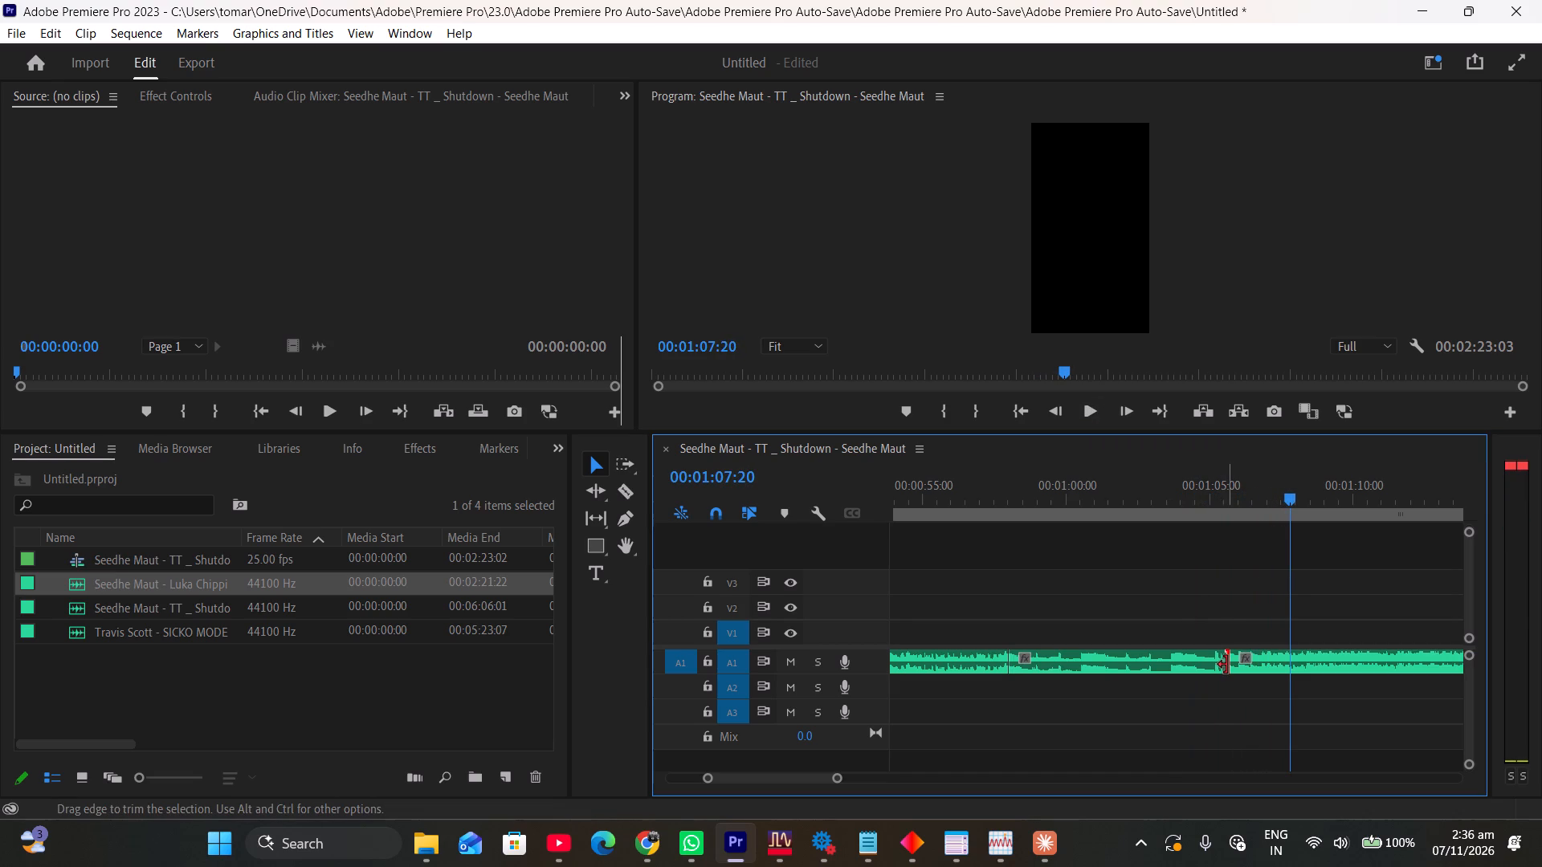
left_click_drag(1226, 665, 1217, 665)
left_click_drag(1275, 661, 1258, 659)
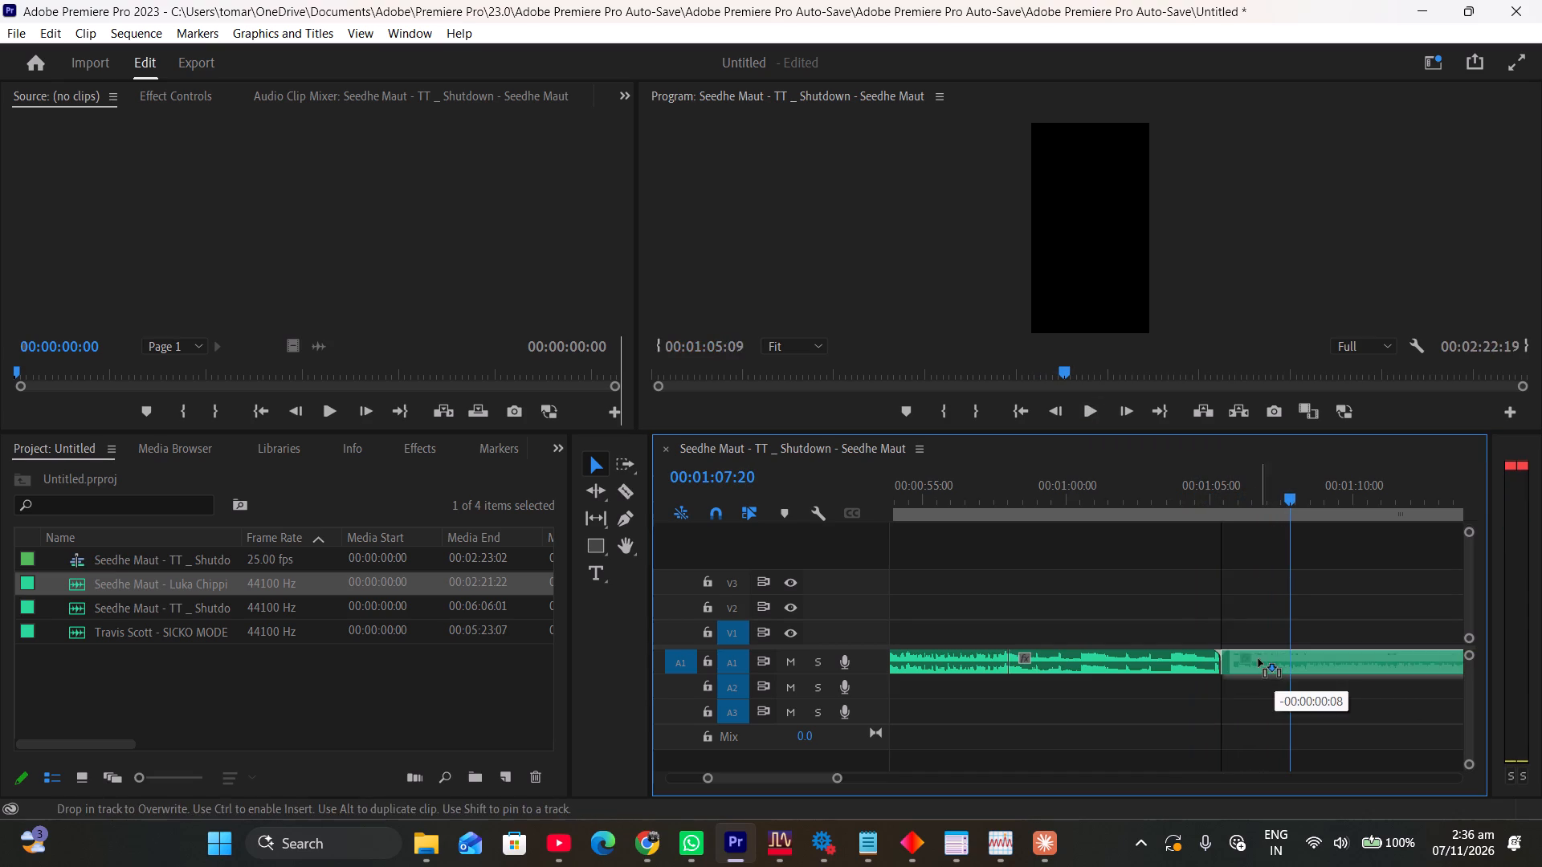
left_click_drag(1258, 659, 1255, 659)
Audition the Luka Chippi join twice, once from within the second A1 clip and once from late in the first clip.
left_click_drag(1079, 499, 1063, 496)
left_click(1081, 409)
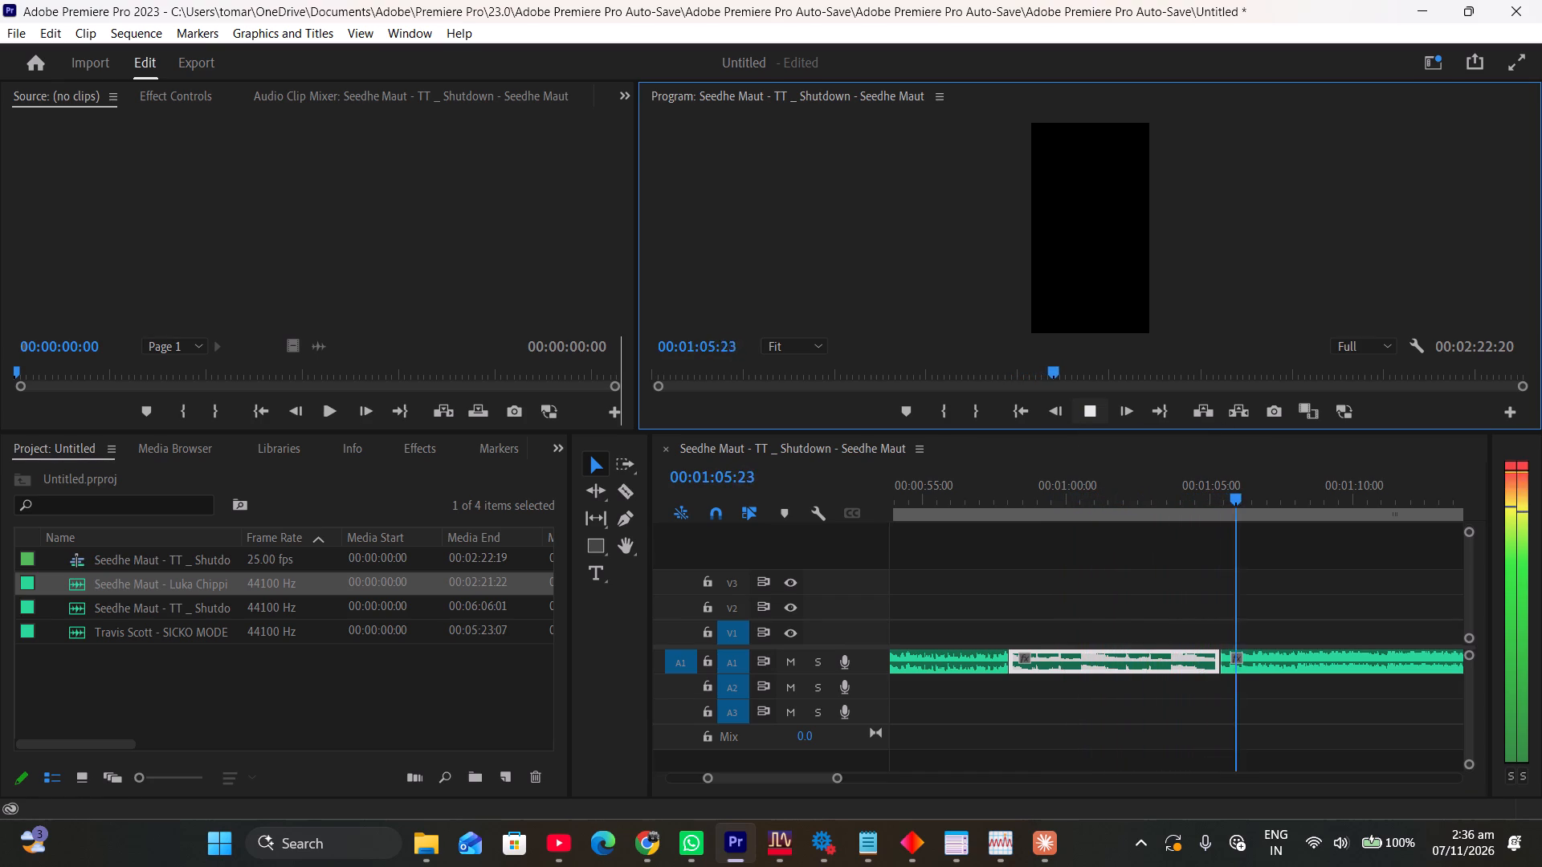
left_click(1093, 412)
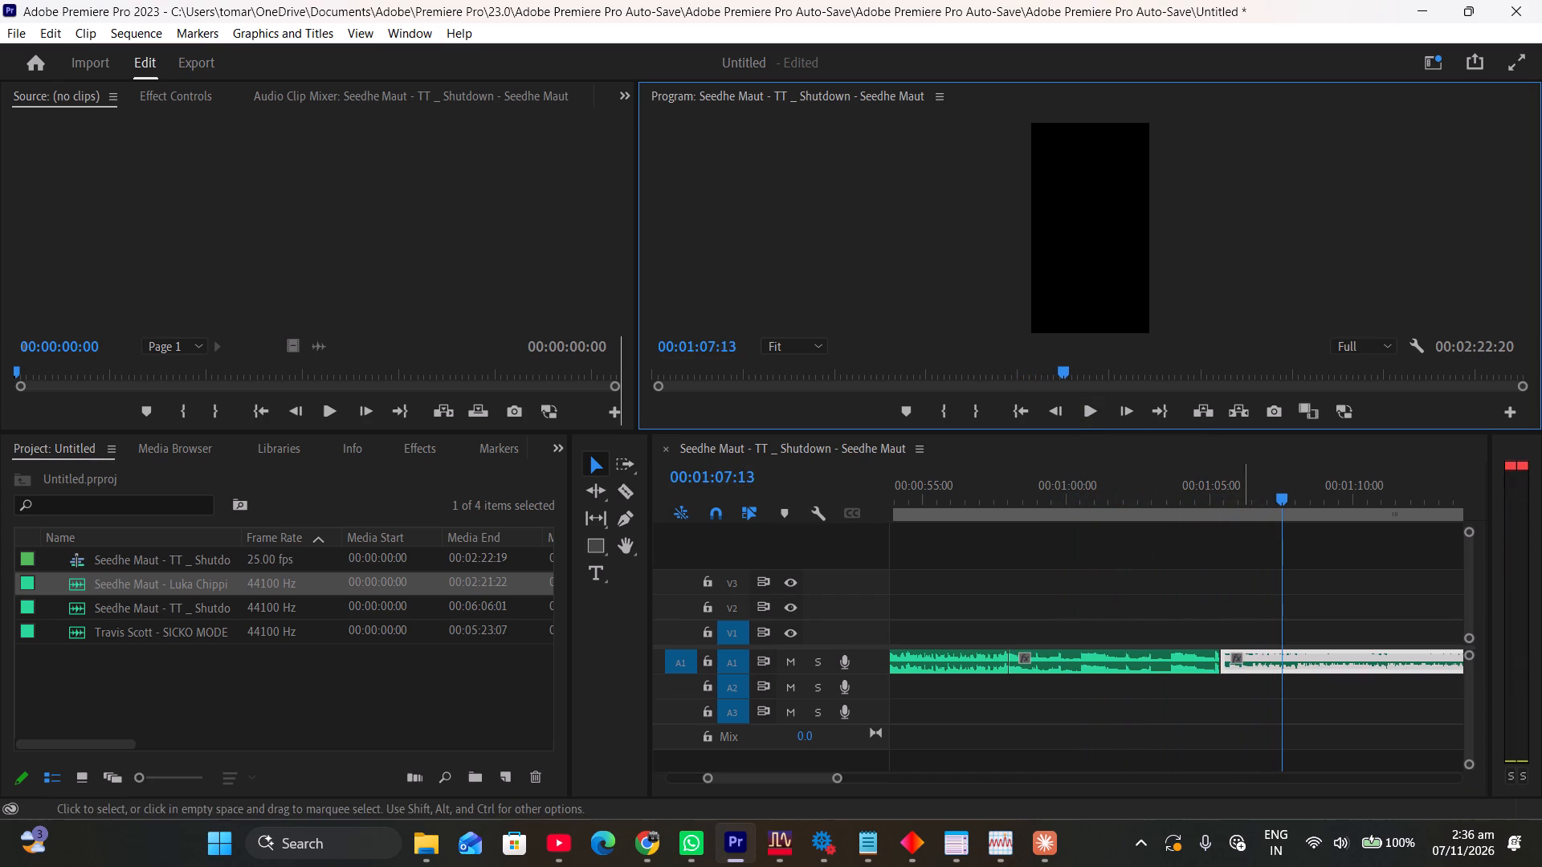
left_click(1188, 670)
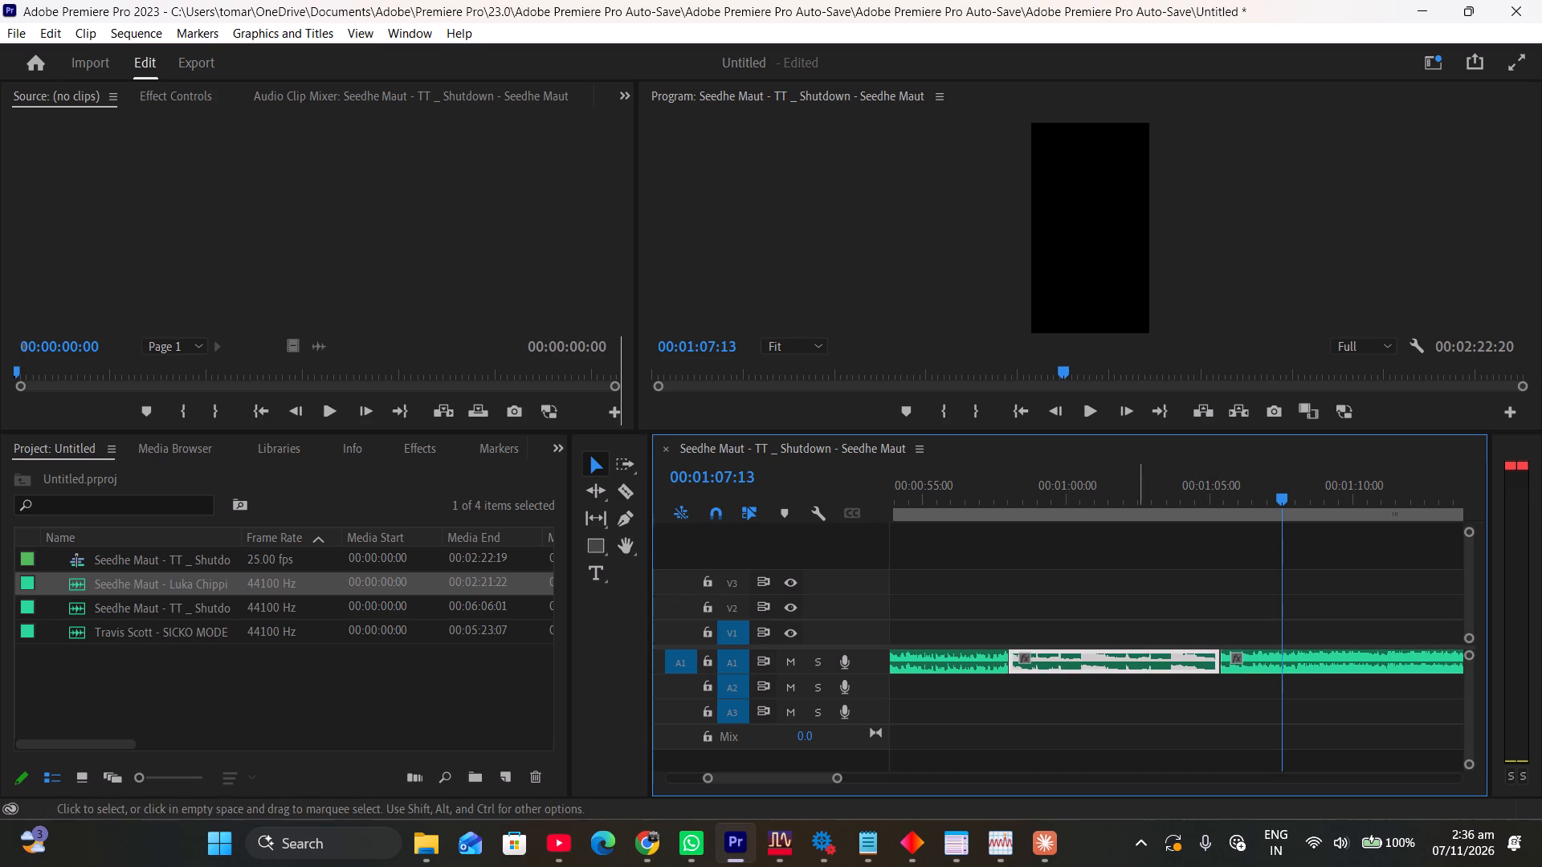
left_click_drag(1050, 481, 953, 490)
left_click(1080, 412)
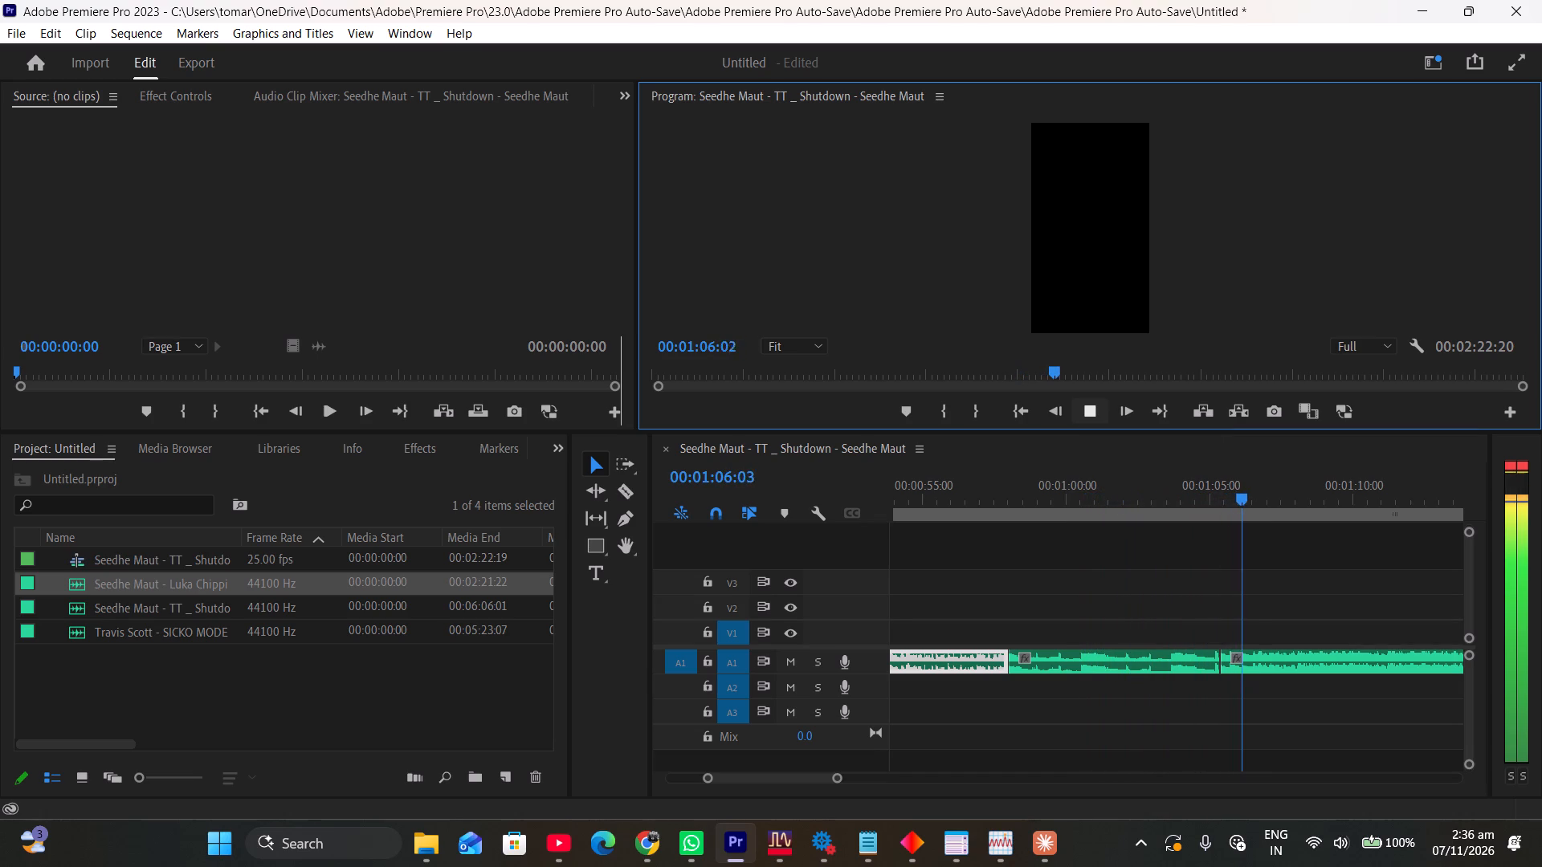
left_click(1087, 413)
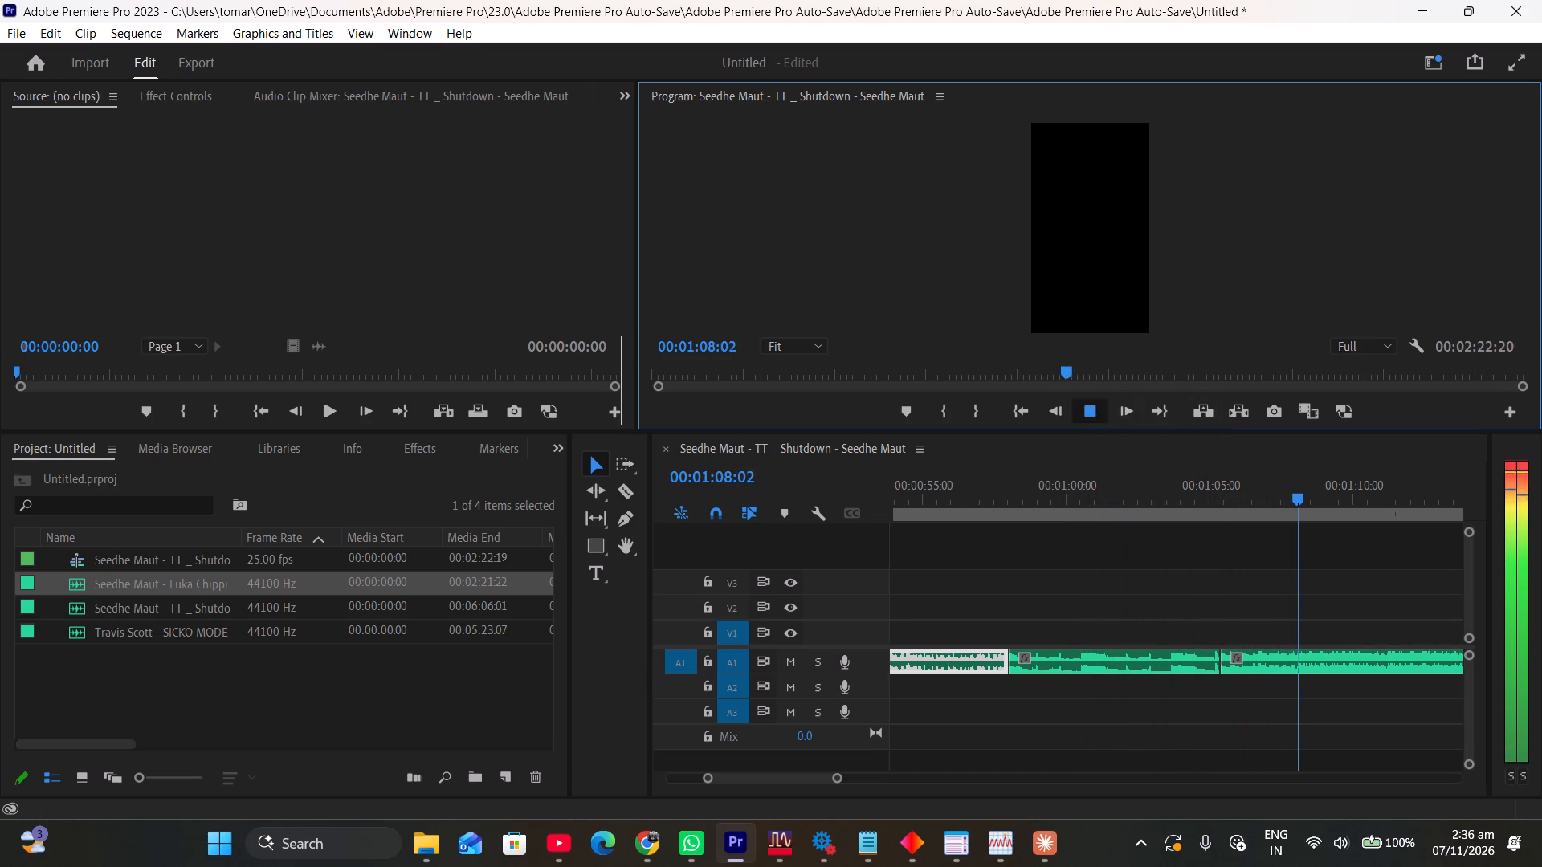
Trim about 4 more frames off the second A1 clip's end and move Luka Chippi earlier to meet it.
left_click(1190, 661)
left_click(1218, 664)
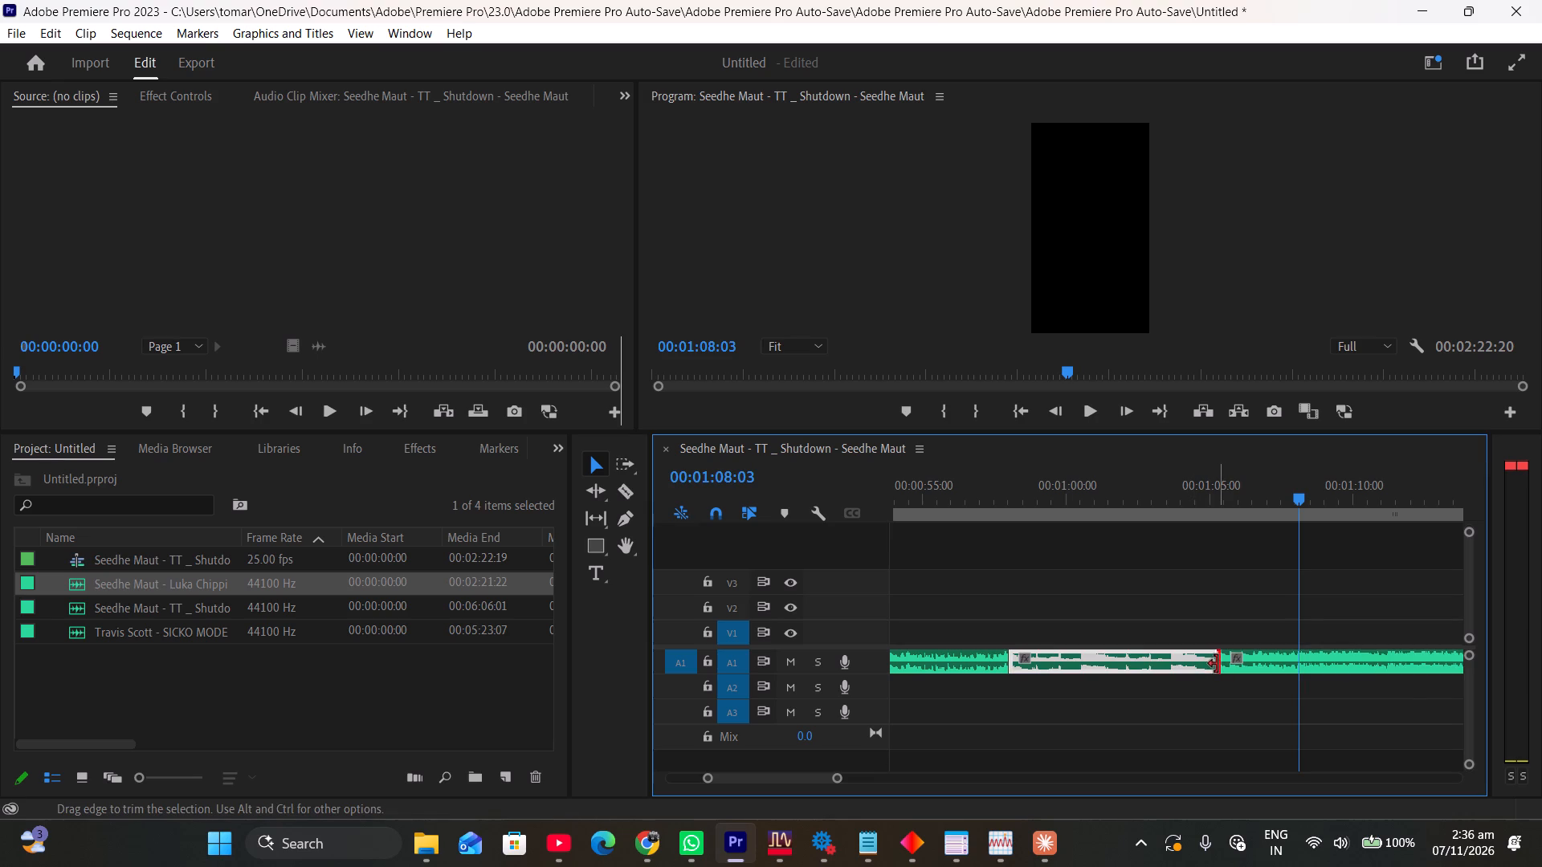
left_click_drag(834, 779, 816, 771)
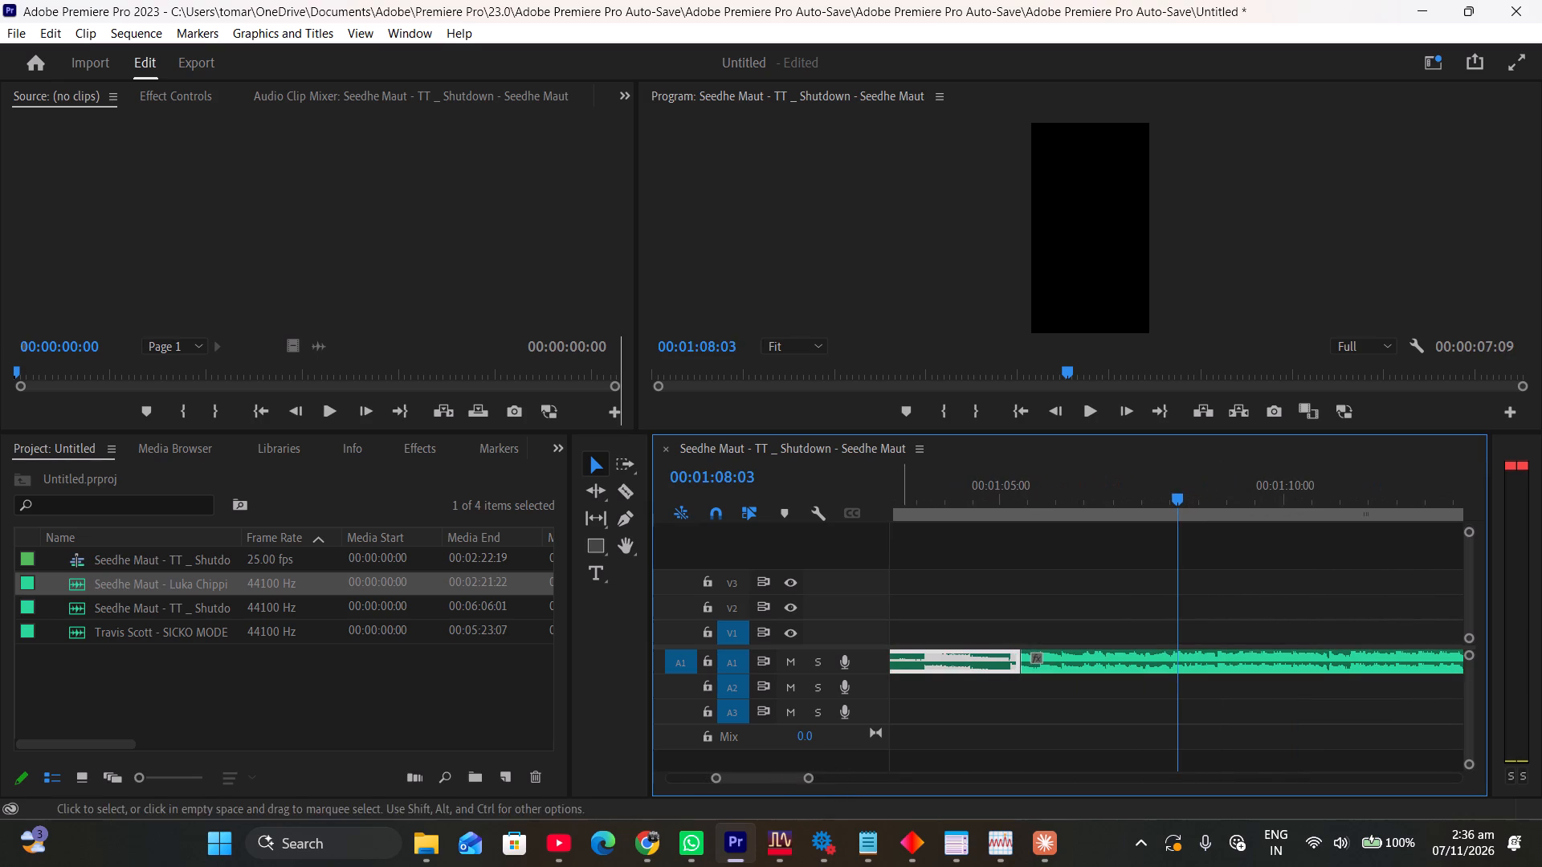
left_click_drag(1018, 664, 1015, 666)
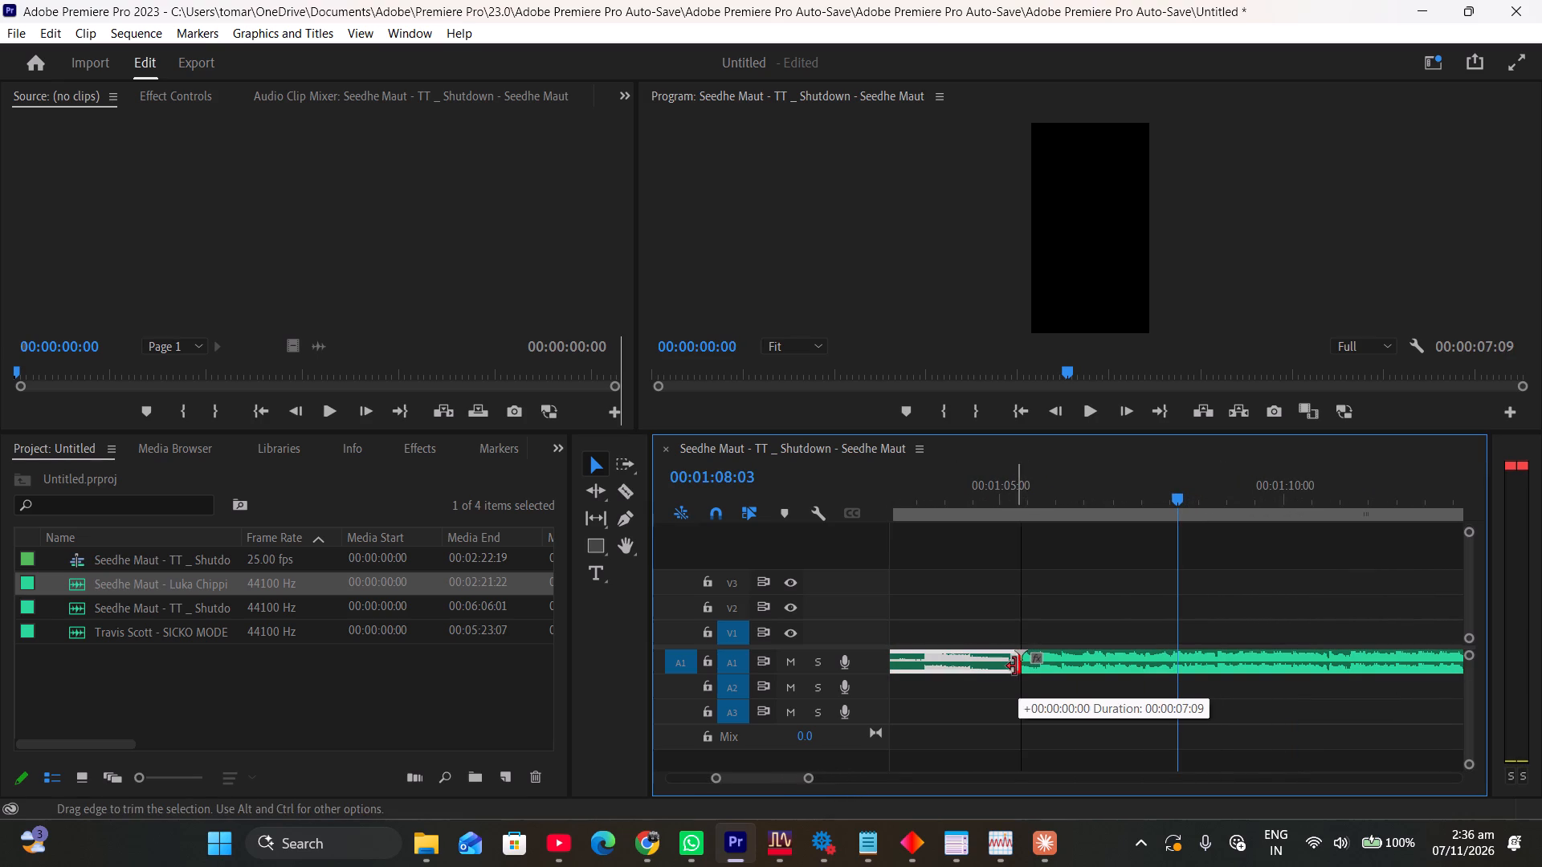
left_click_drag(1015, 666, 1010, 667)
left_click_drag(1050, 655, 1038, 657)
left_click_drag(803, 776, 829, 779)
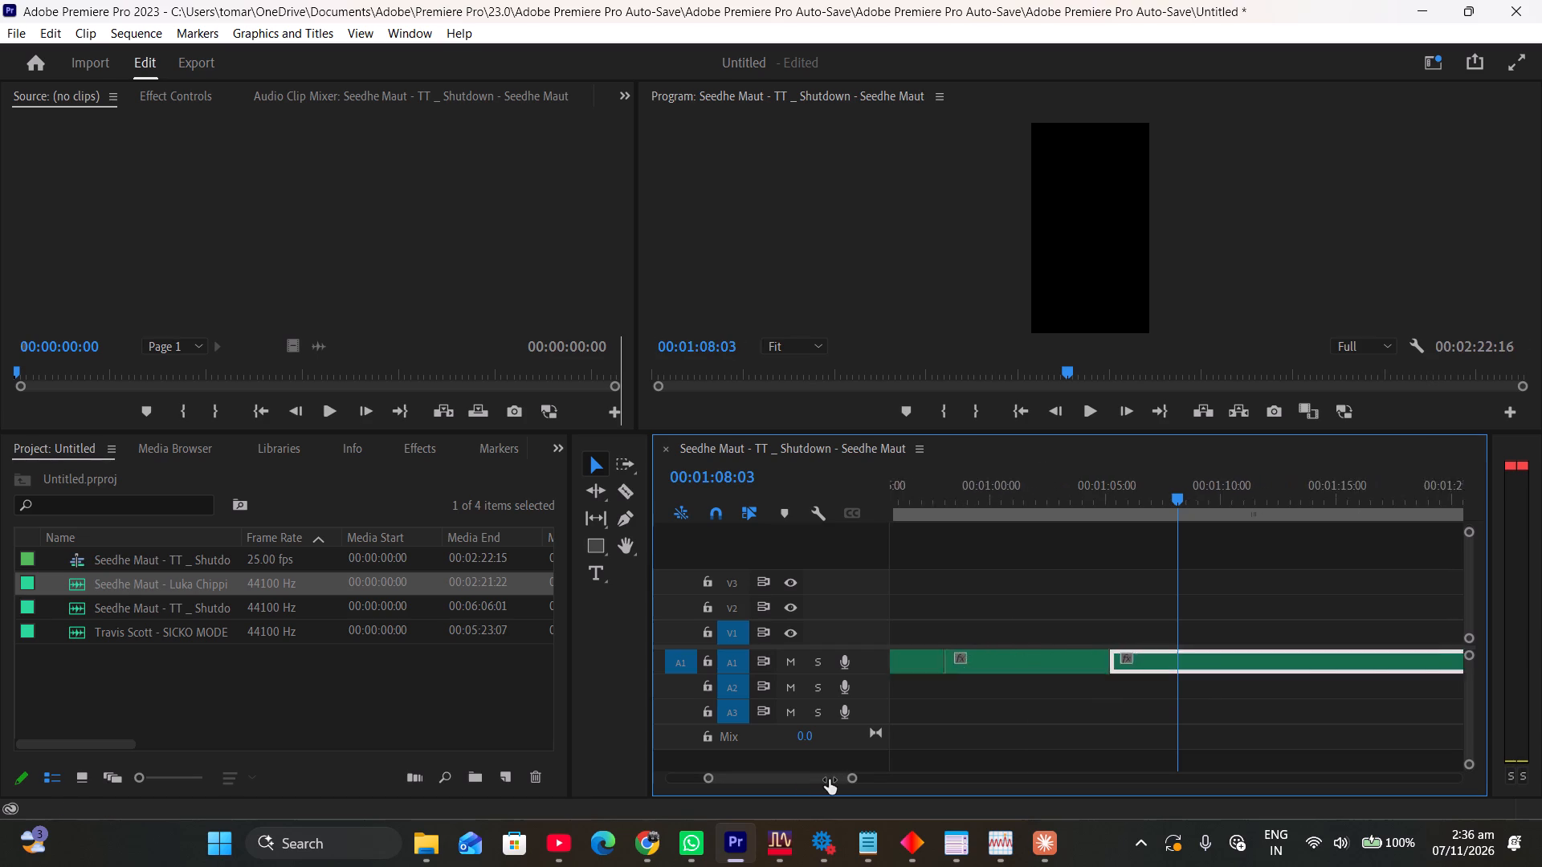
left_click_drag(829, 779, 838, 779)
left_click_drag(1067, 486, 973, 487)
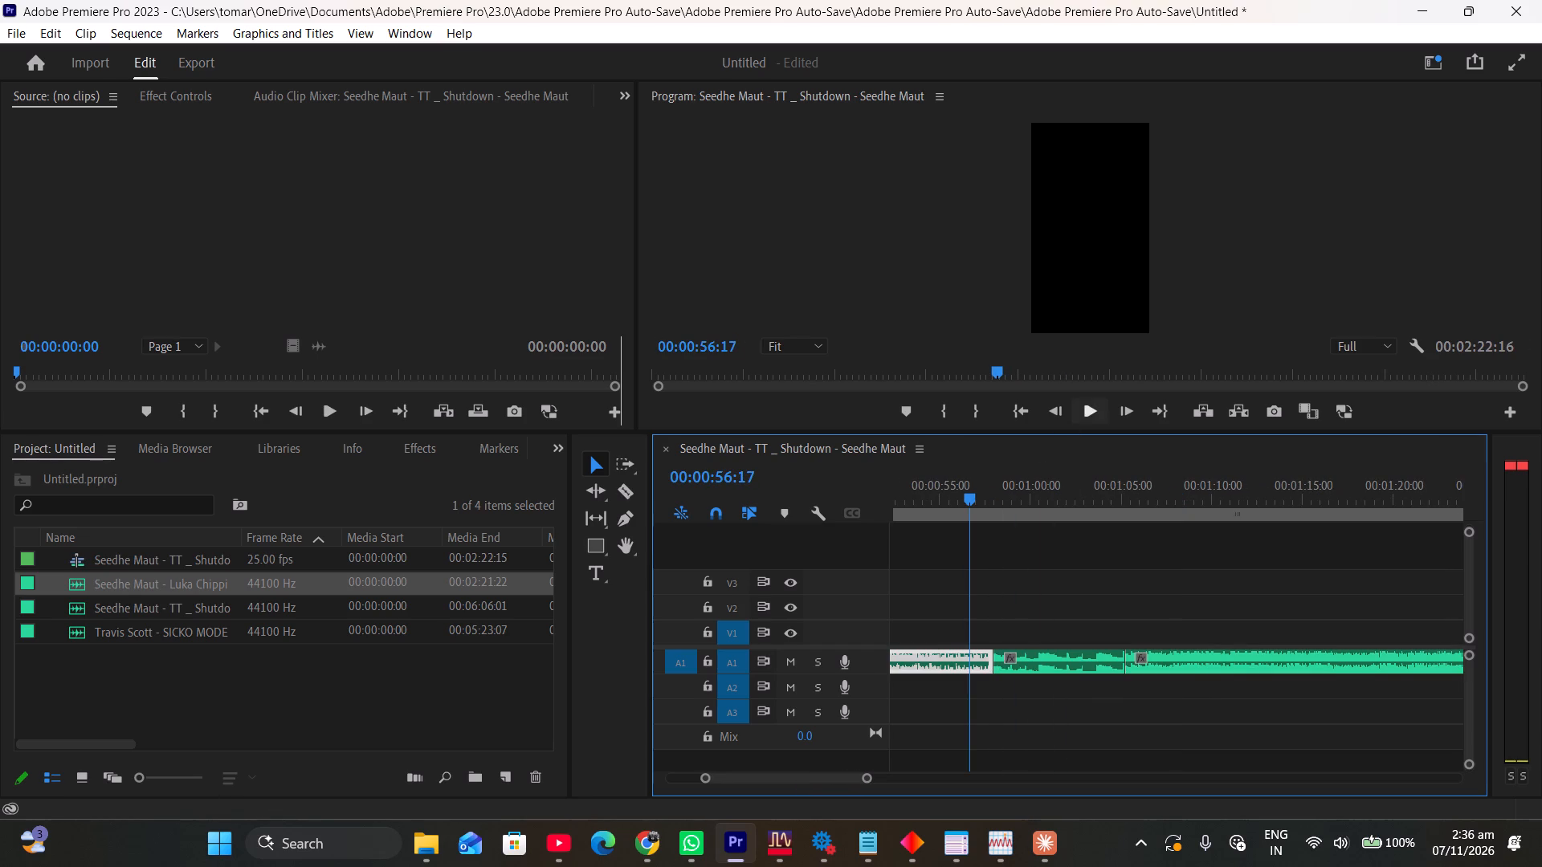
left_click(1083, 411)
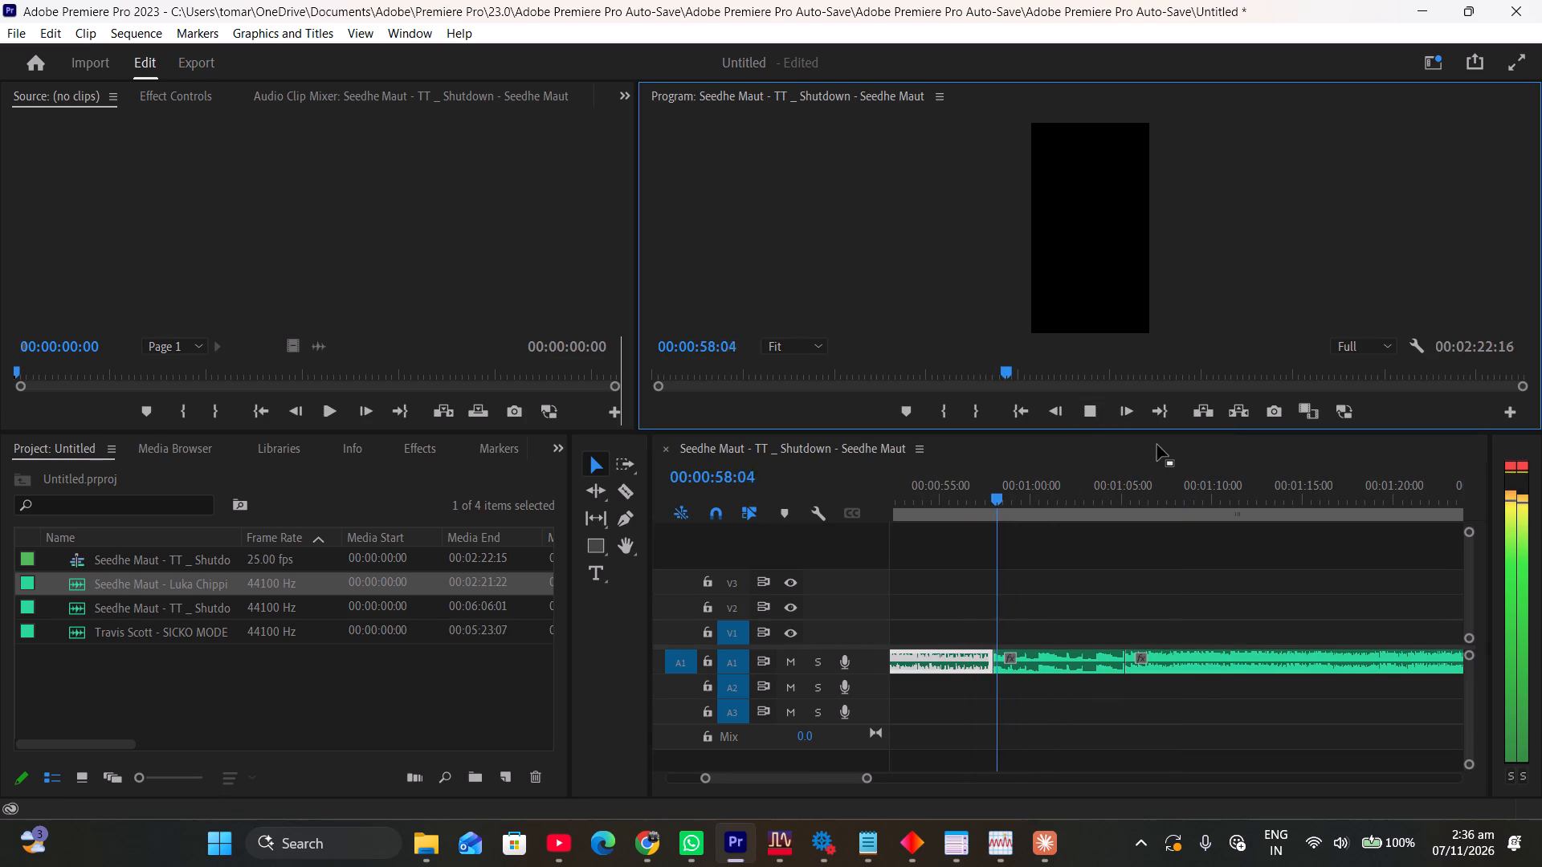
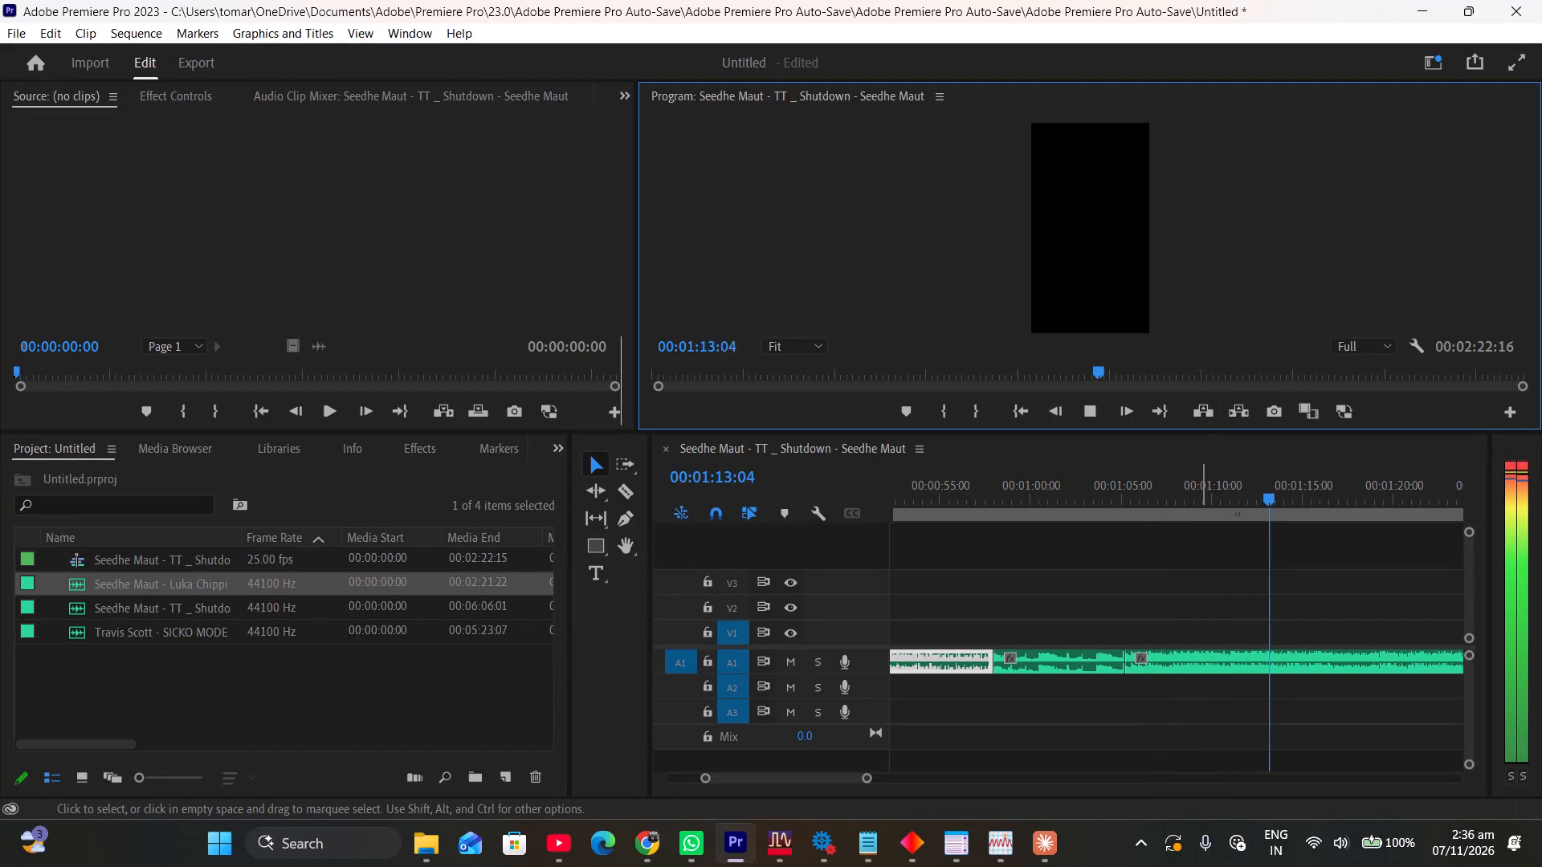
Keep listening through the Luka Chippi section, following the playhead, and stop playback shortly after 00:01:47.
scroll(1226, 637, "down", 8)
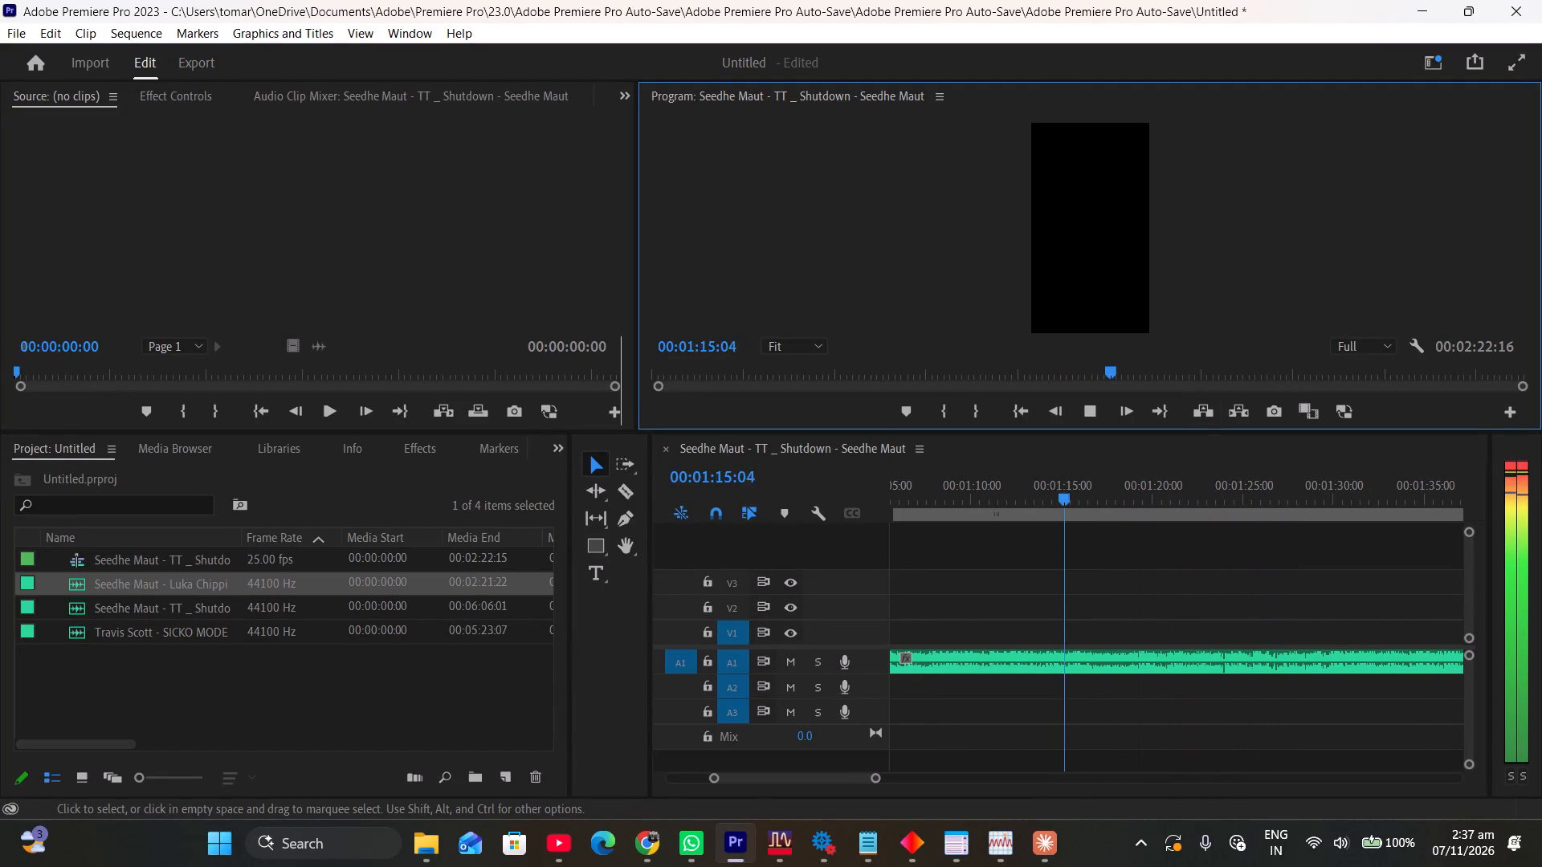
scroll(1235, 626, "down", 2)
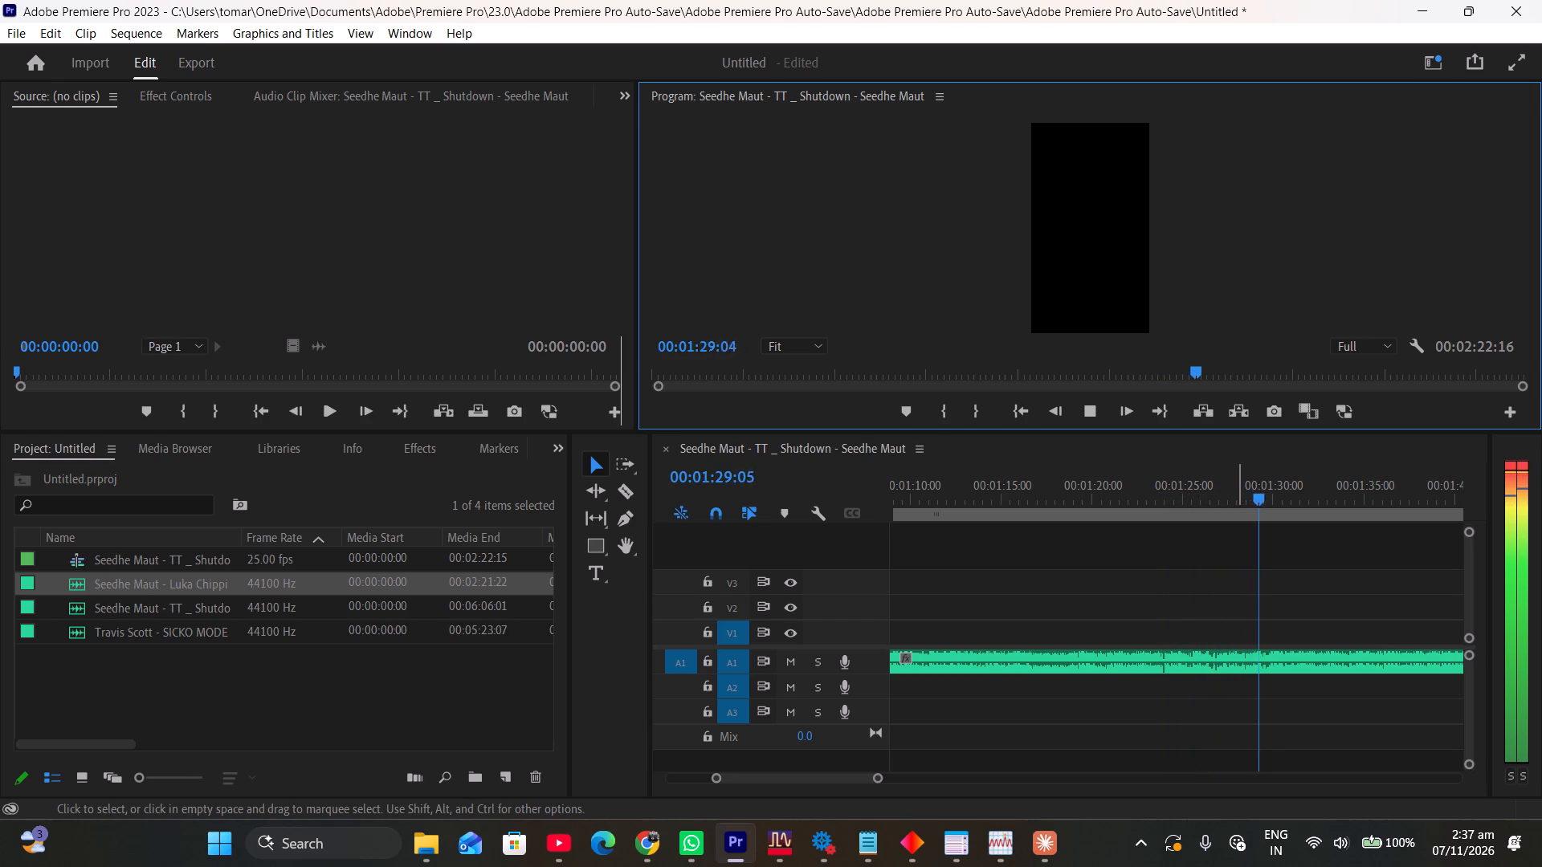
scroll(1236, 623, "down", 7)
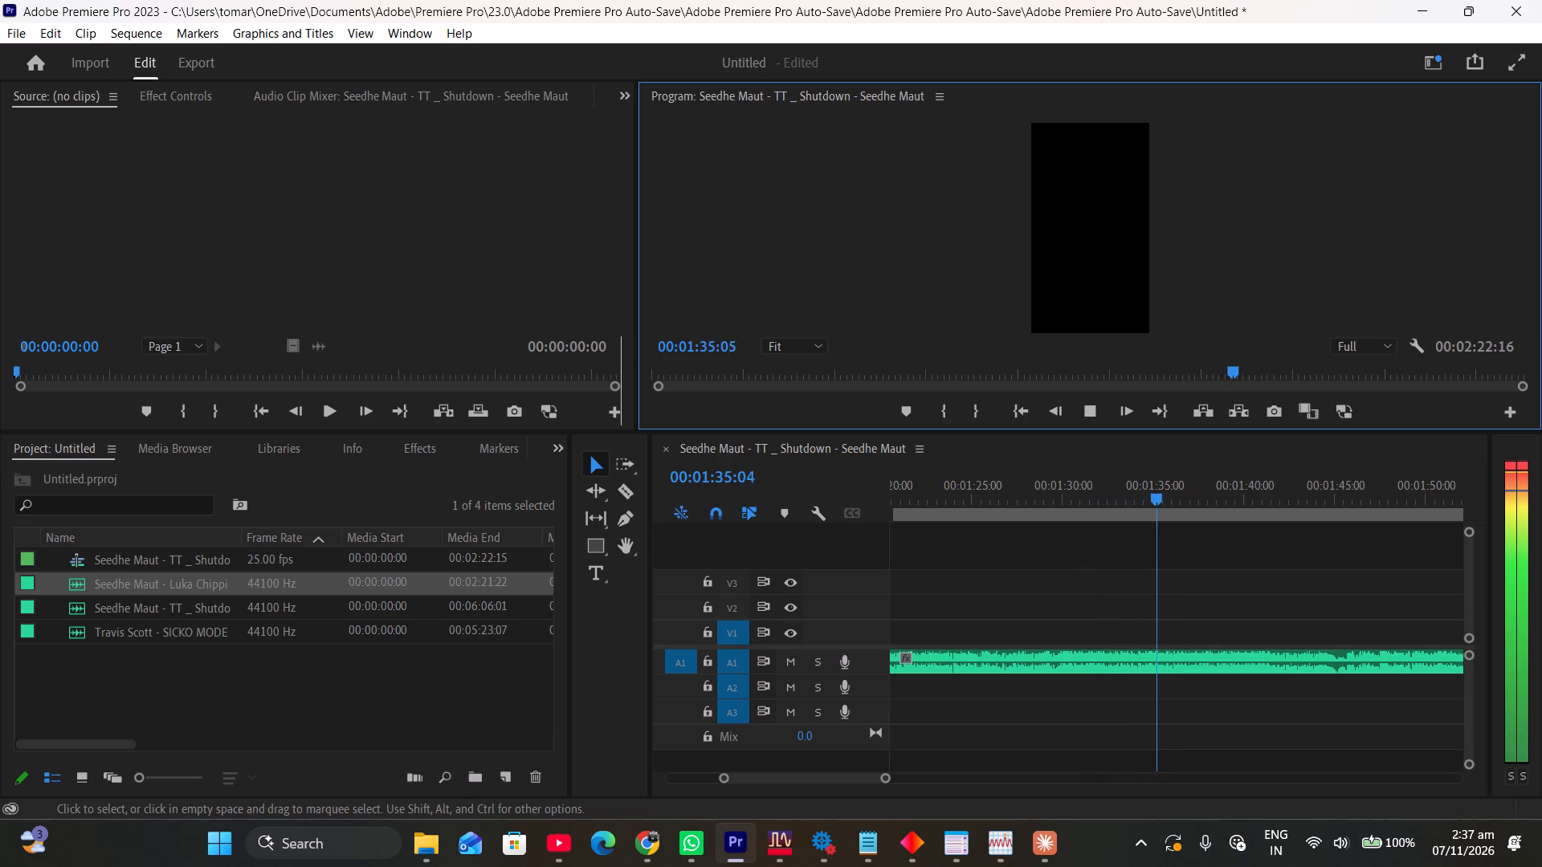
scroll(1235, 623, "down", 6)
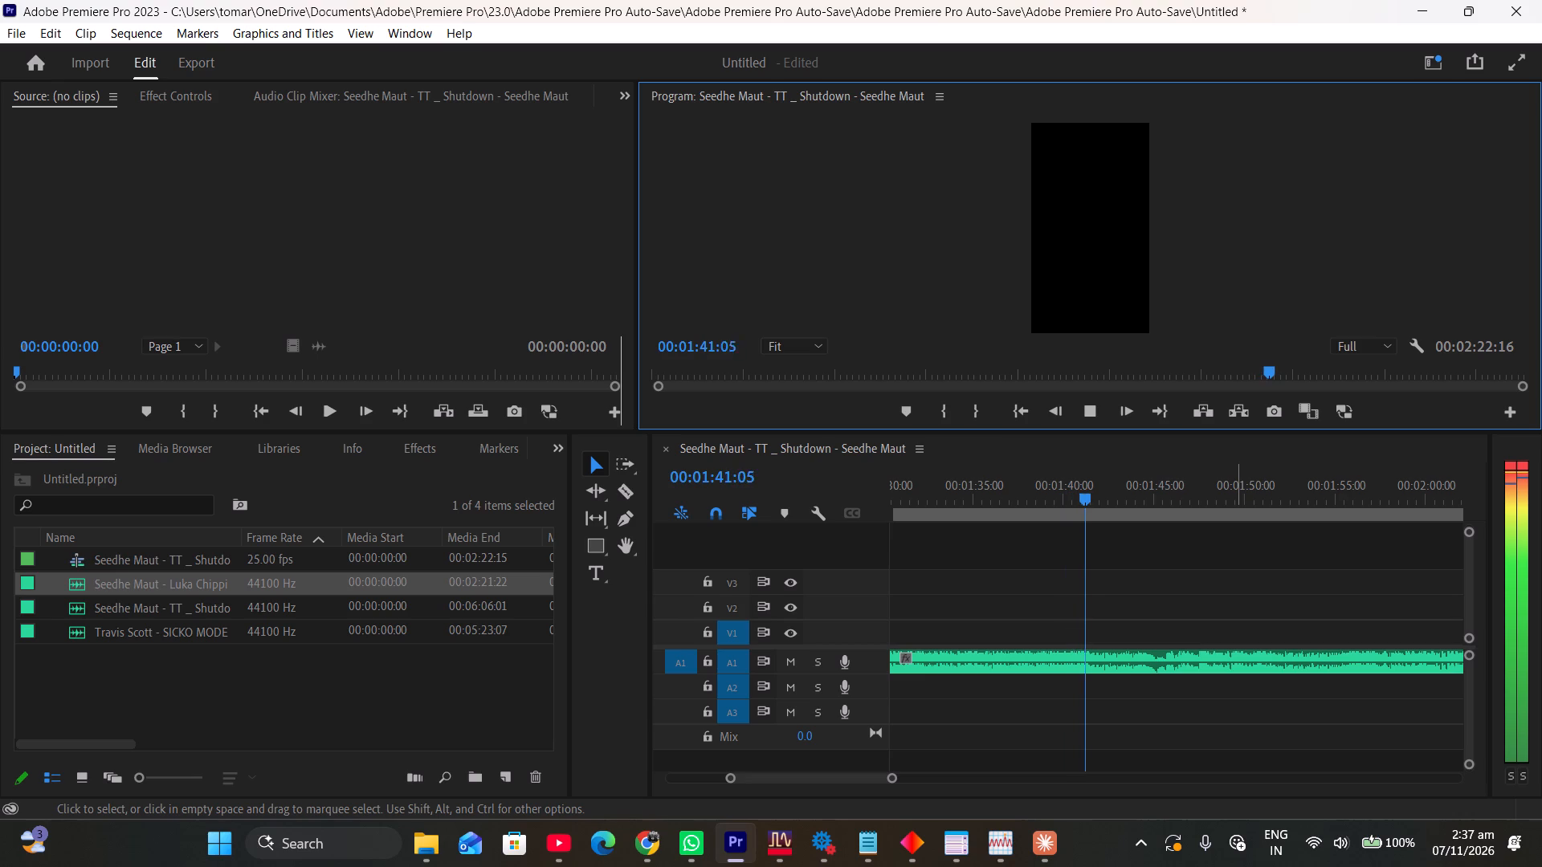
scroll(1235, 625, "down", 7)
scroll(1235, 625, "up", 1)
scroll(1235, 625, "down", 2)
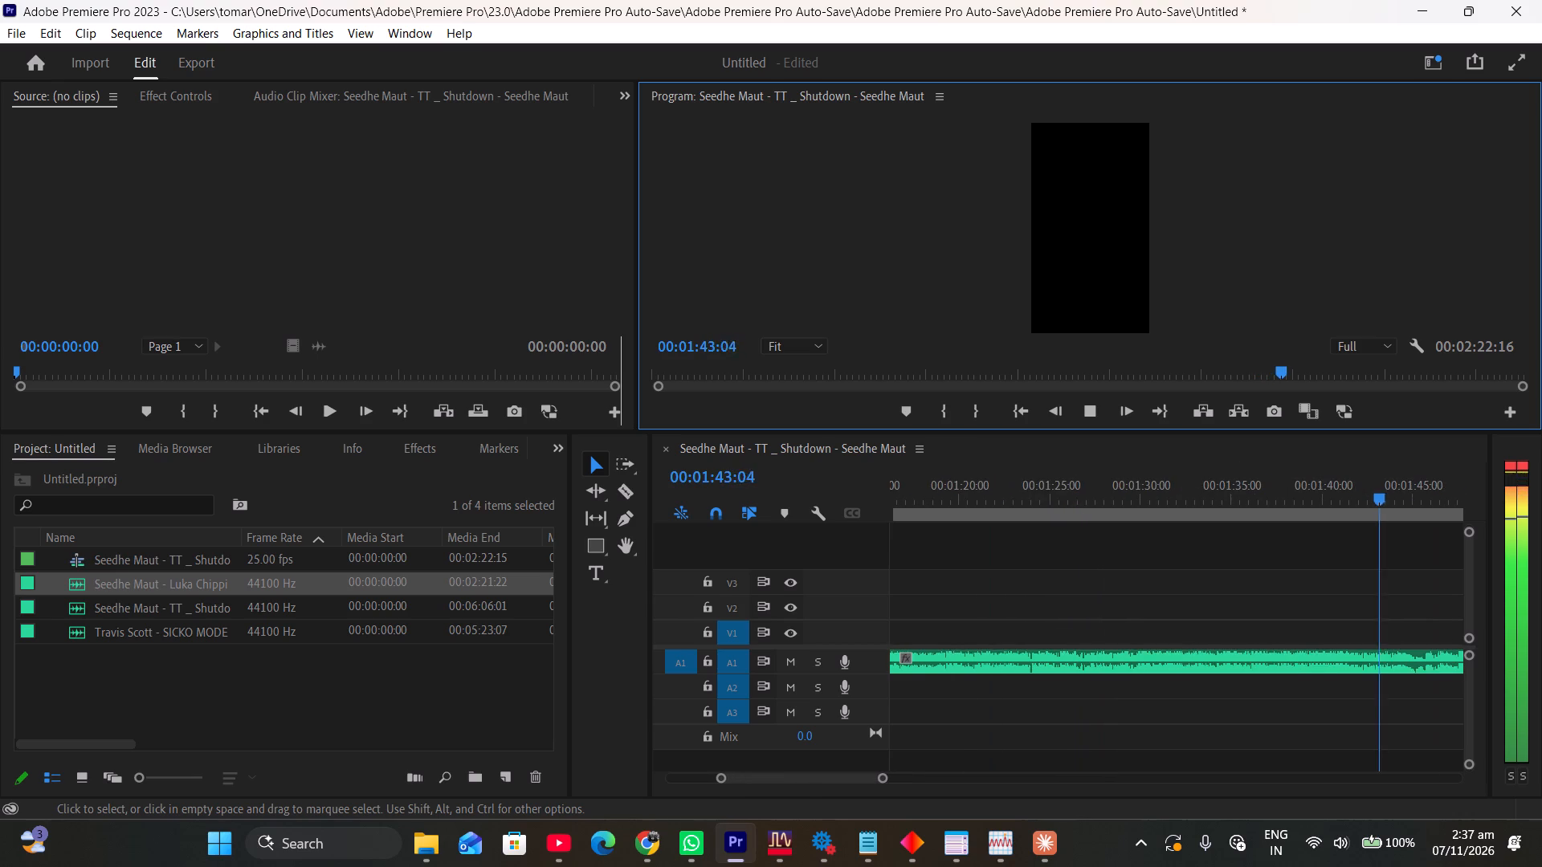
scroll(1235, 625, "down", 4)
left_click_drag(844, 778, 846, 777)
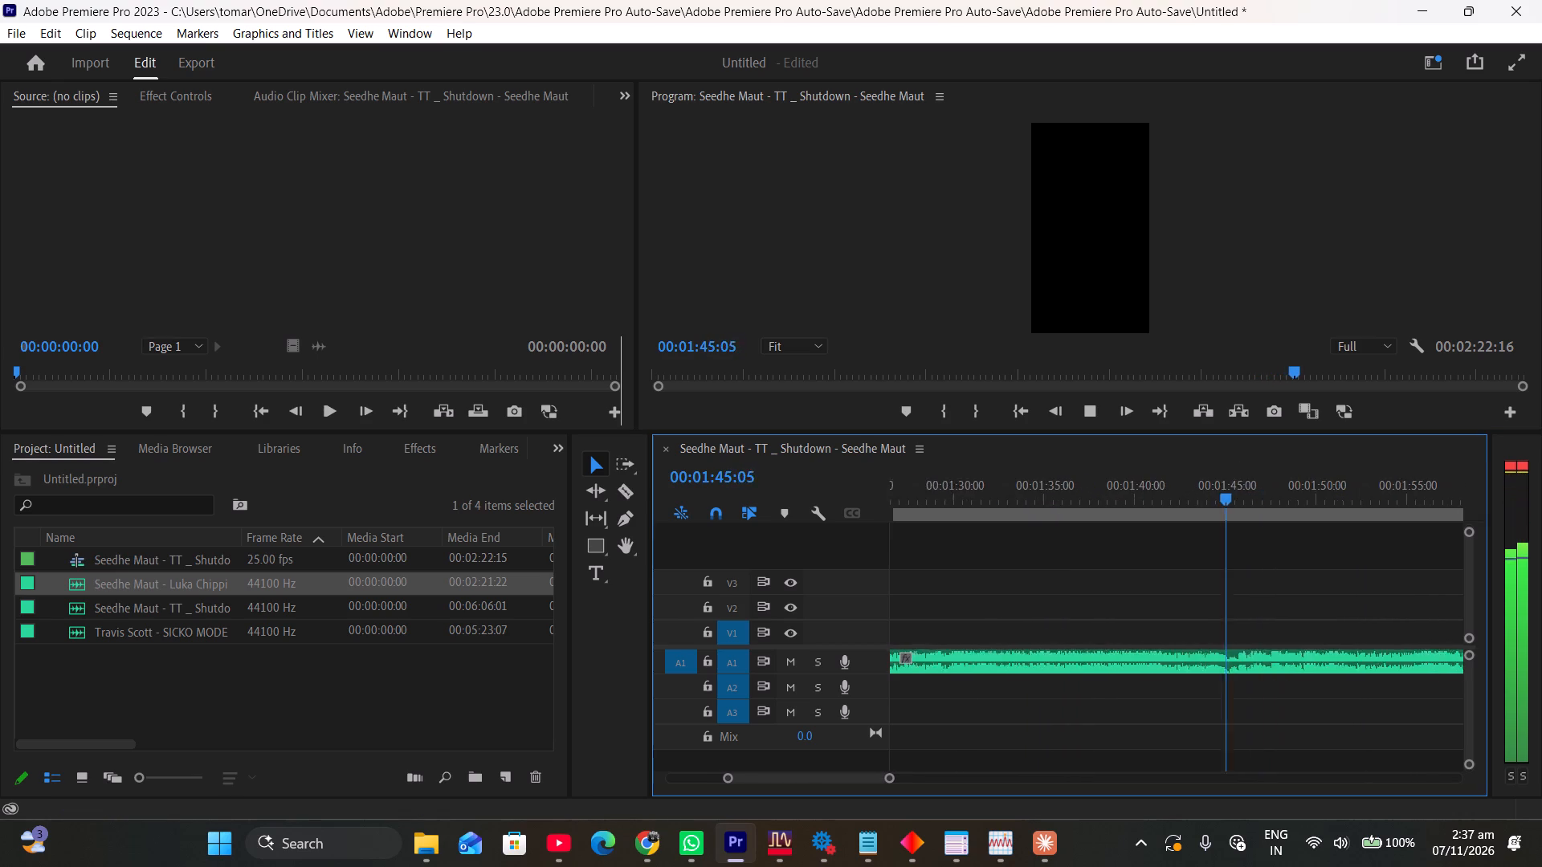
left_click_drag(846, 777, 855, 777)
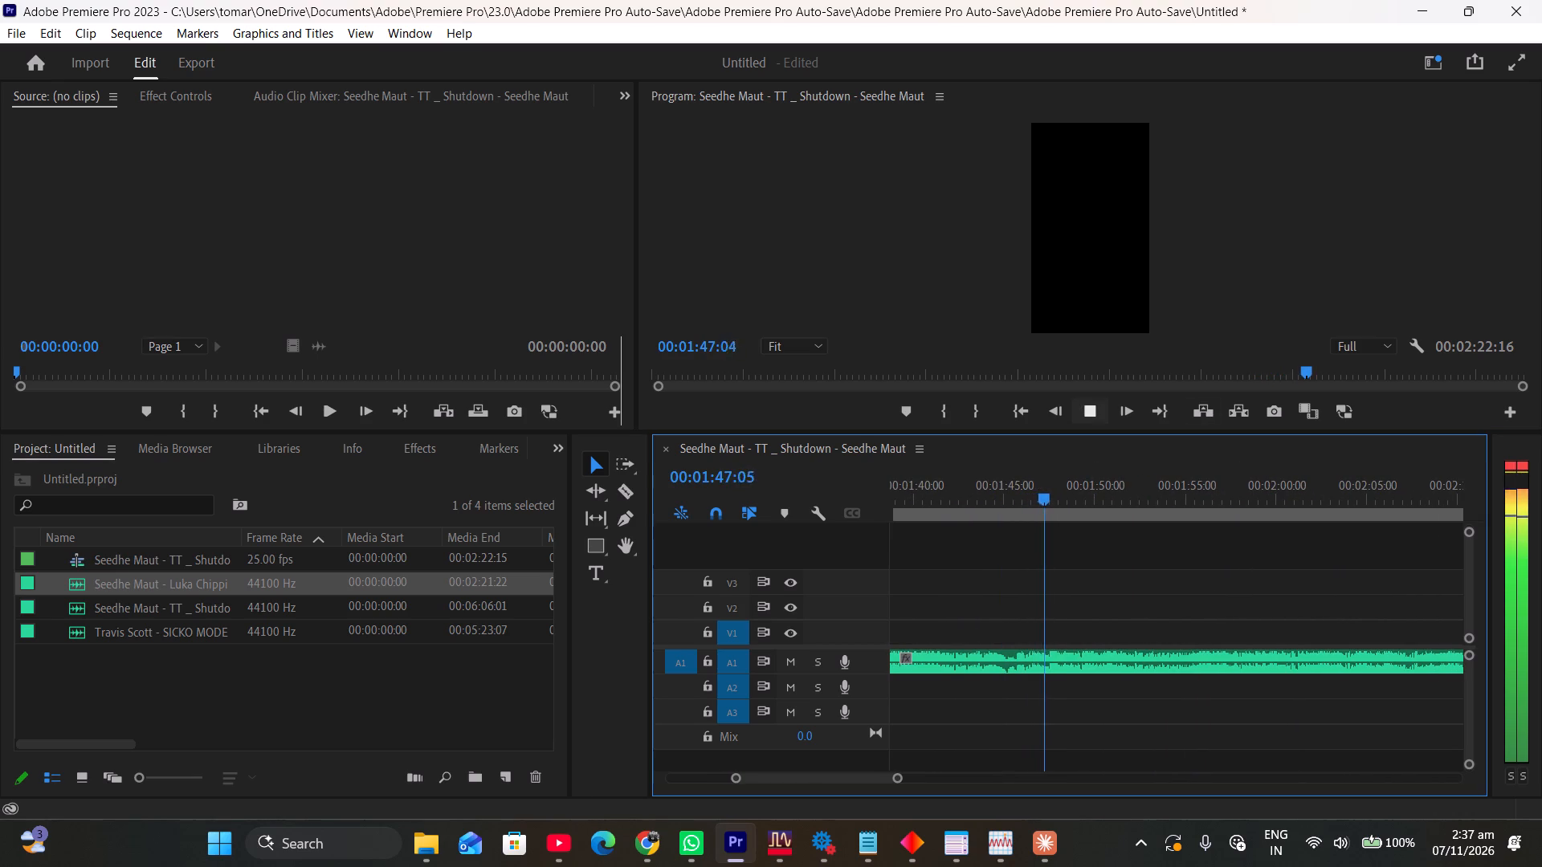
left_click(1091, 408)
Move the playhead further along Luka Chippi and play the mix through to the sequence's end.
left_click_drag(837, 779, 851, 776)
left_click_drag(1115, 499, 1101, 492)
left_click(1099, 413)
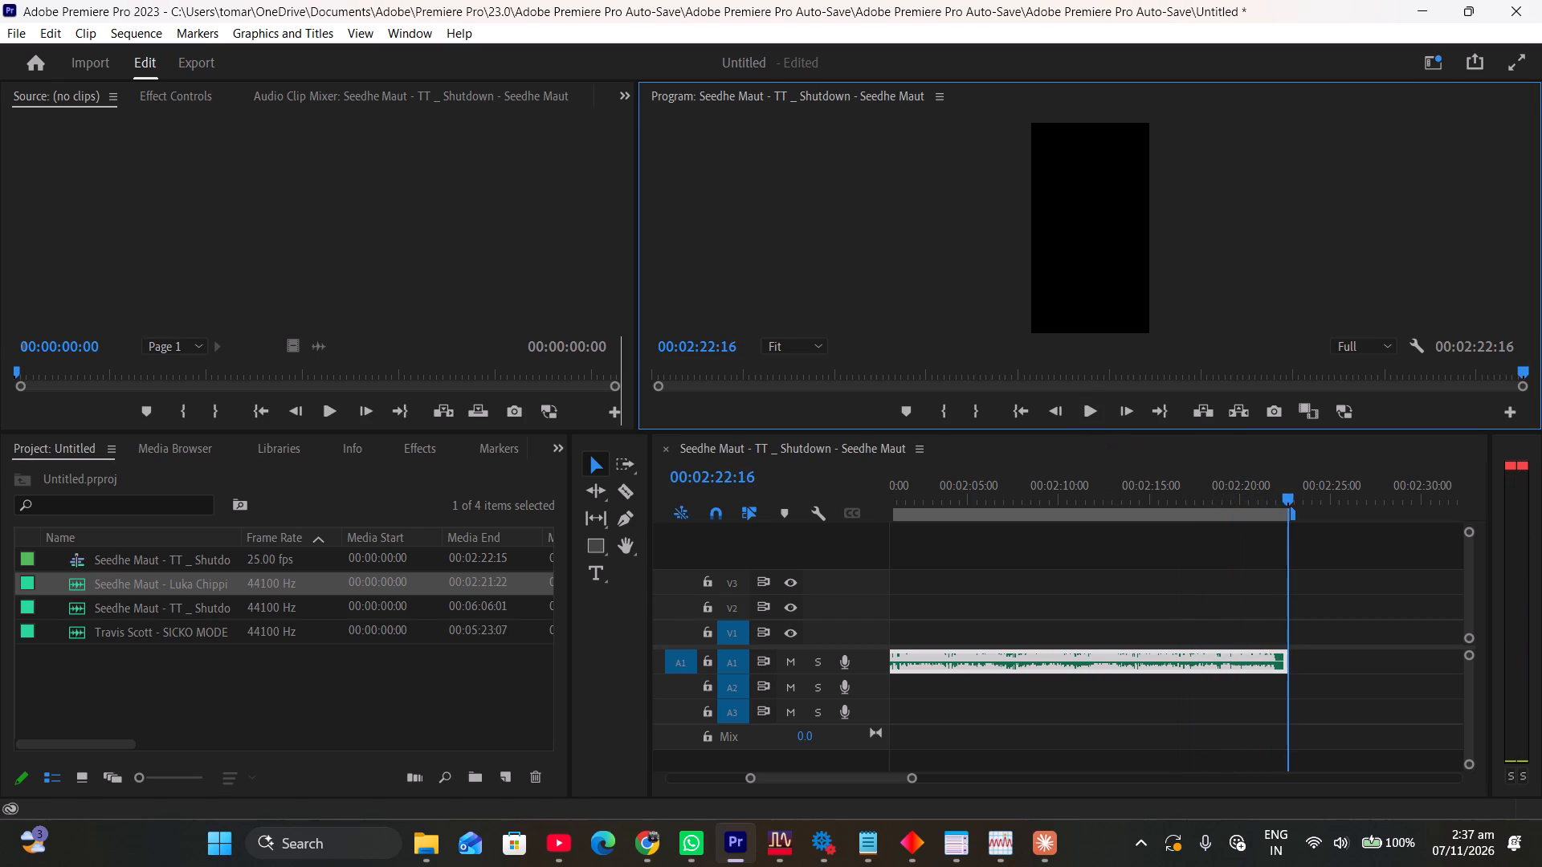
Return the playhead to the start of the sequence and play the whole mix from the beginning.
left_click_drag(871, 778, 719, 777)
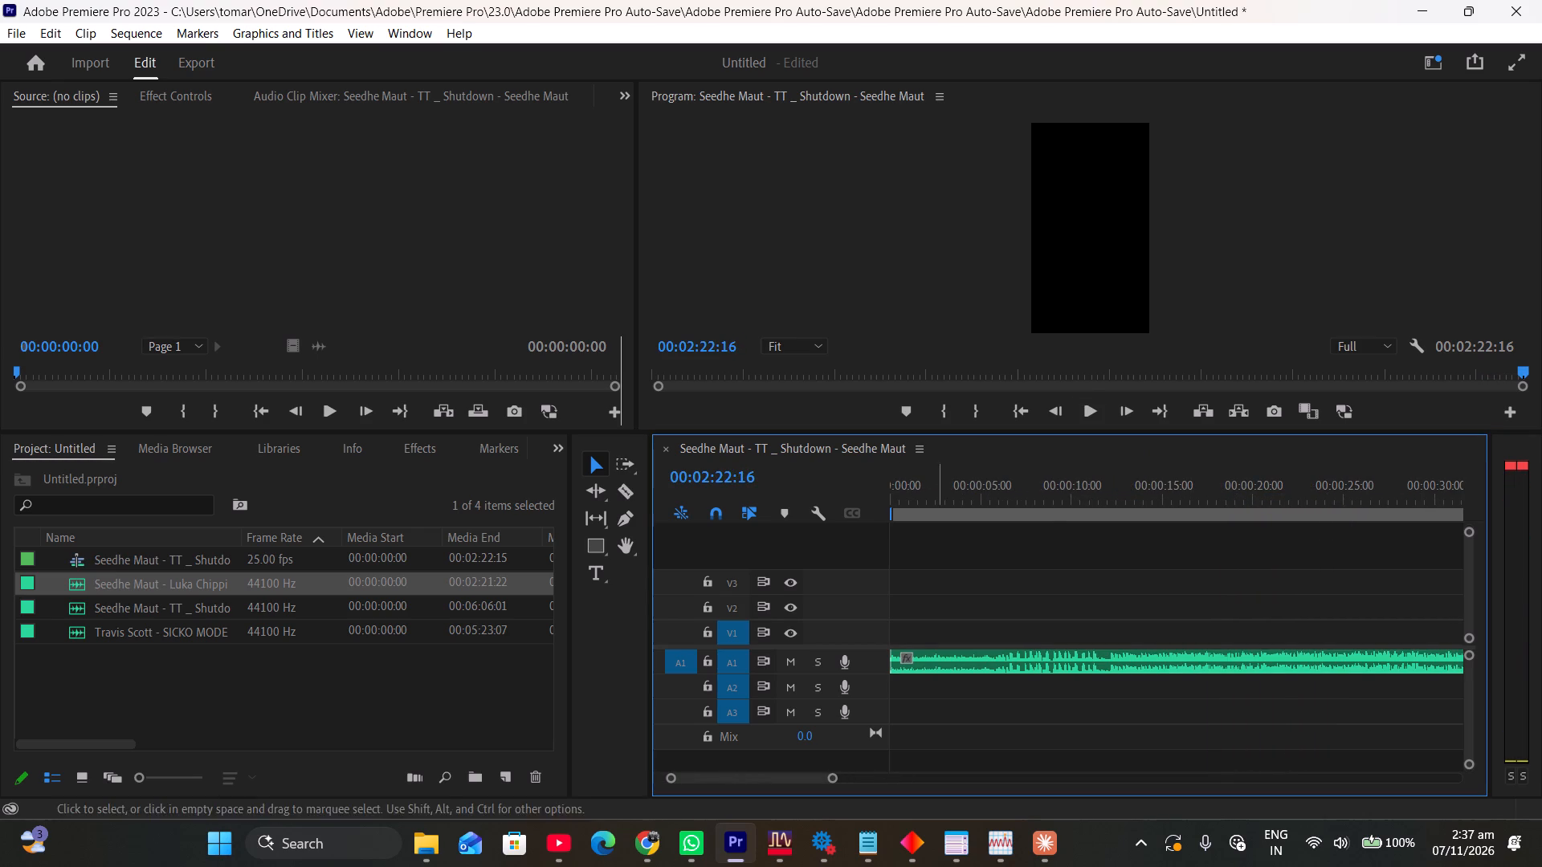
left_click_drag(929, 496, 882, 495)
left_click(1082, 410)
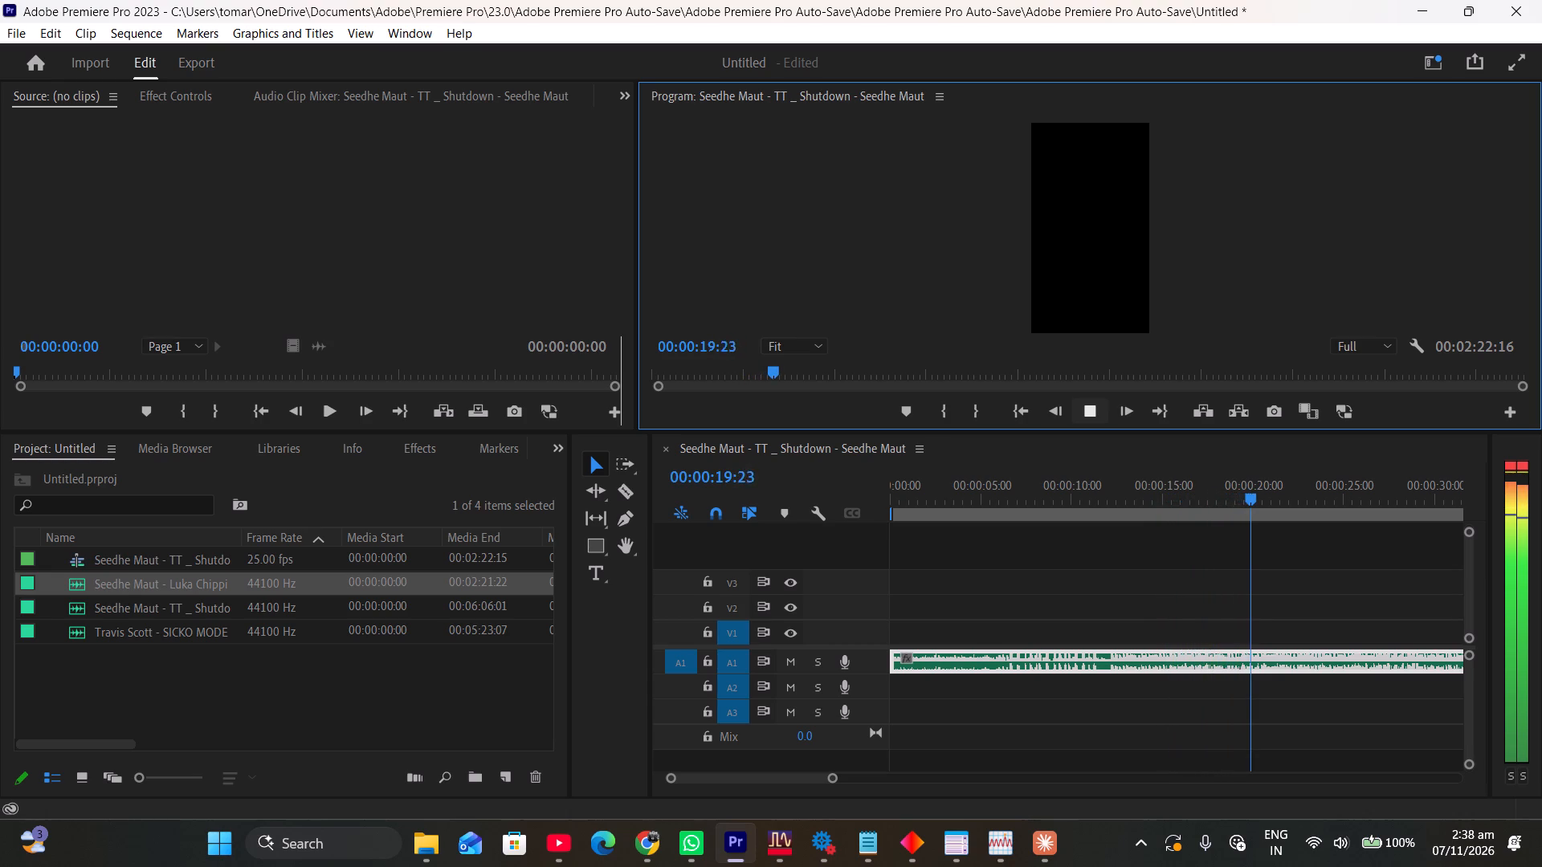
scroll(1103, 562, "down", 5)
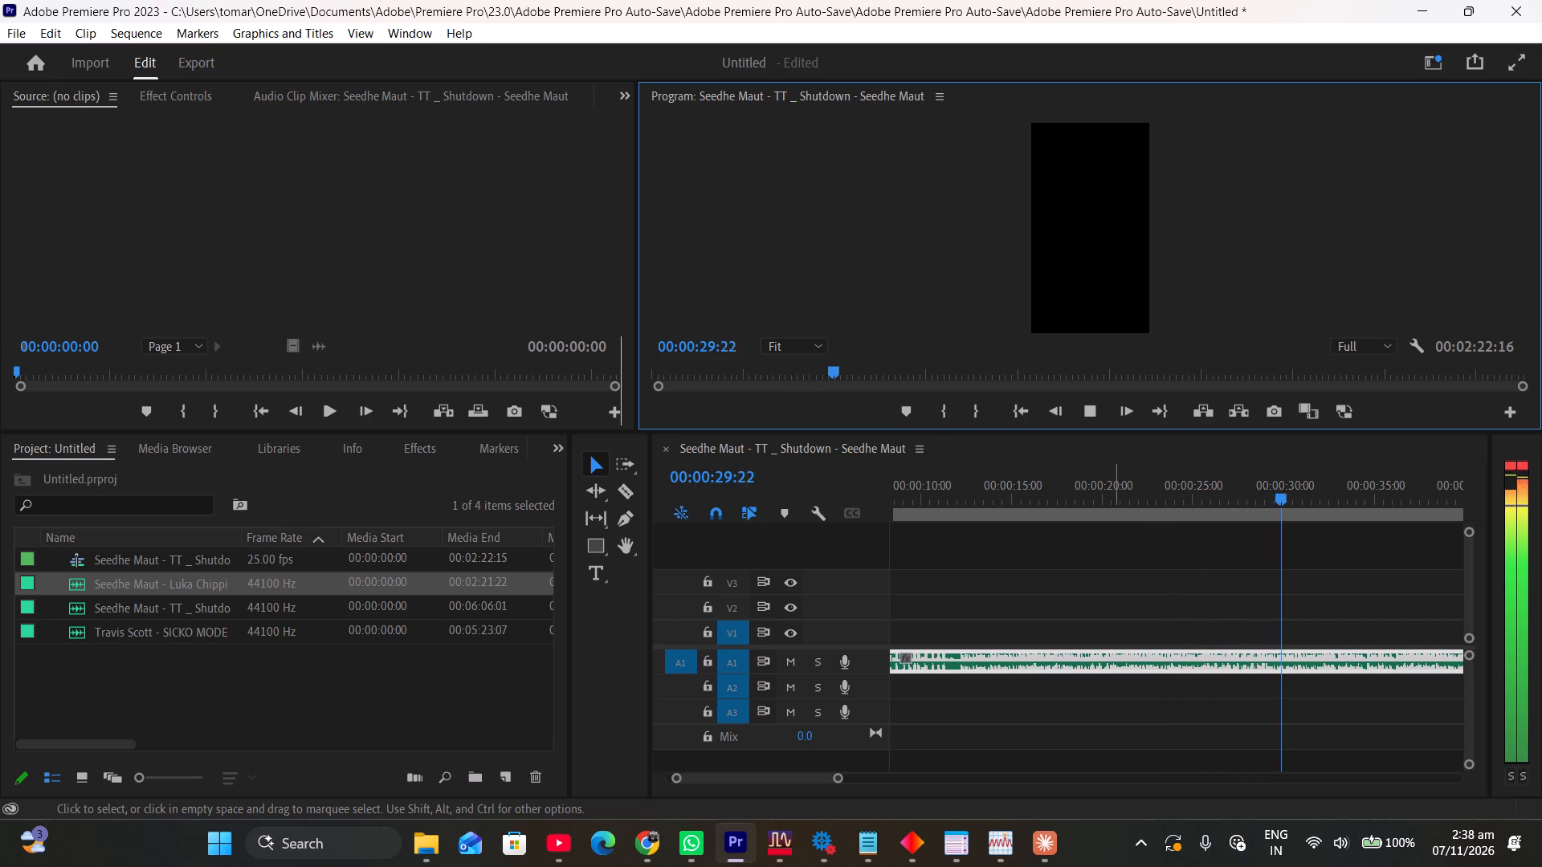
left_click(1047, 836)
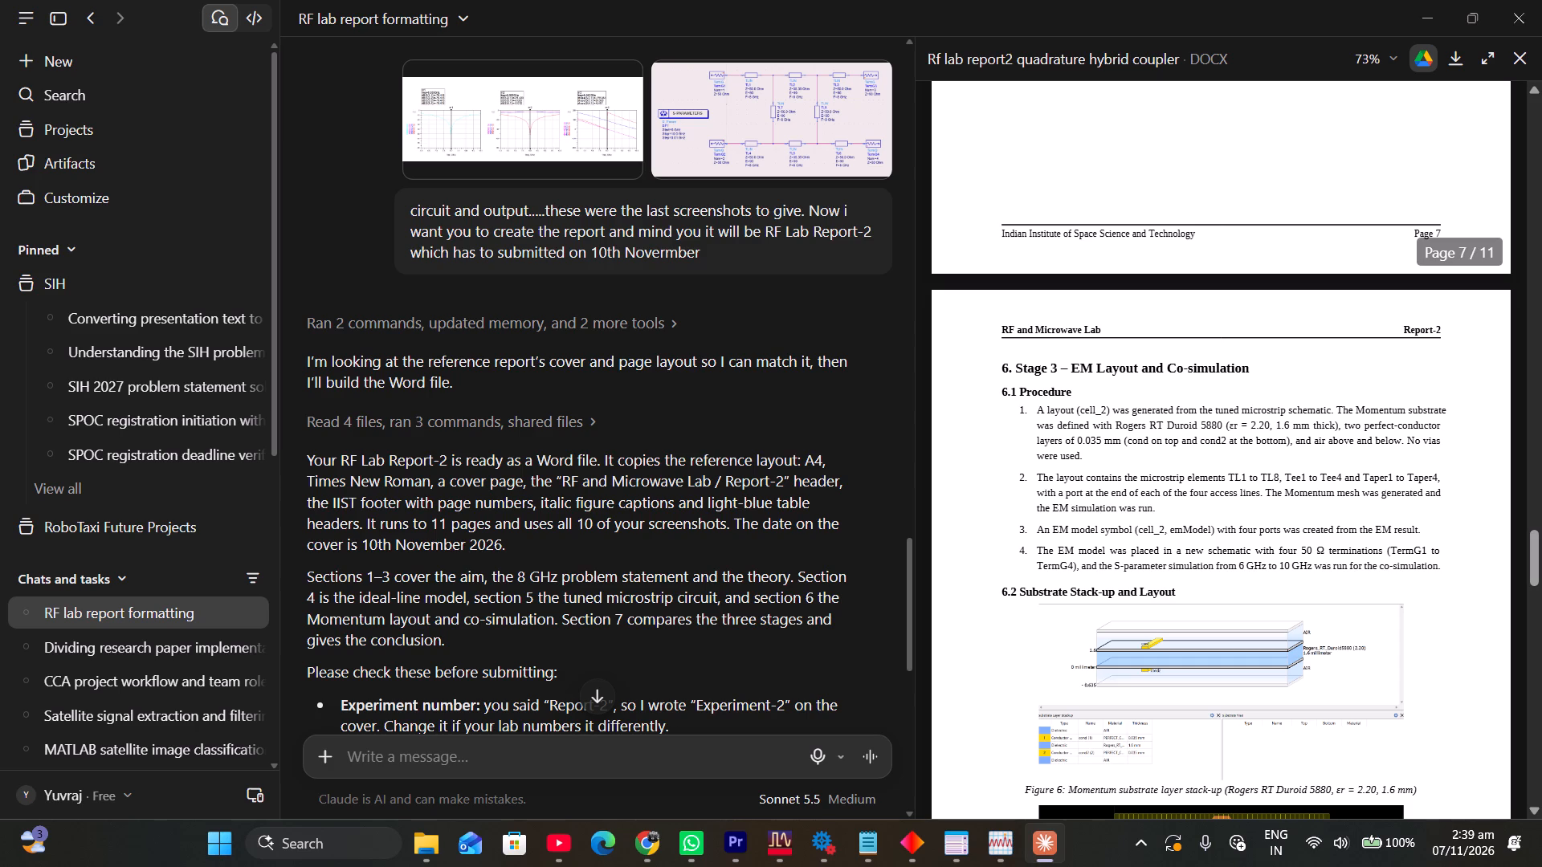
Return to Premiere Pro and stop the mix playback at 00:01:27:12.
left_click(1429, 14)
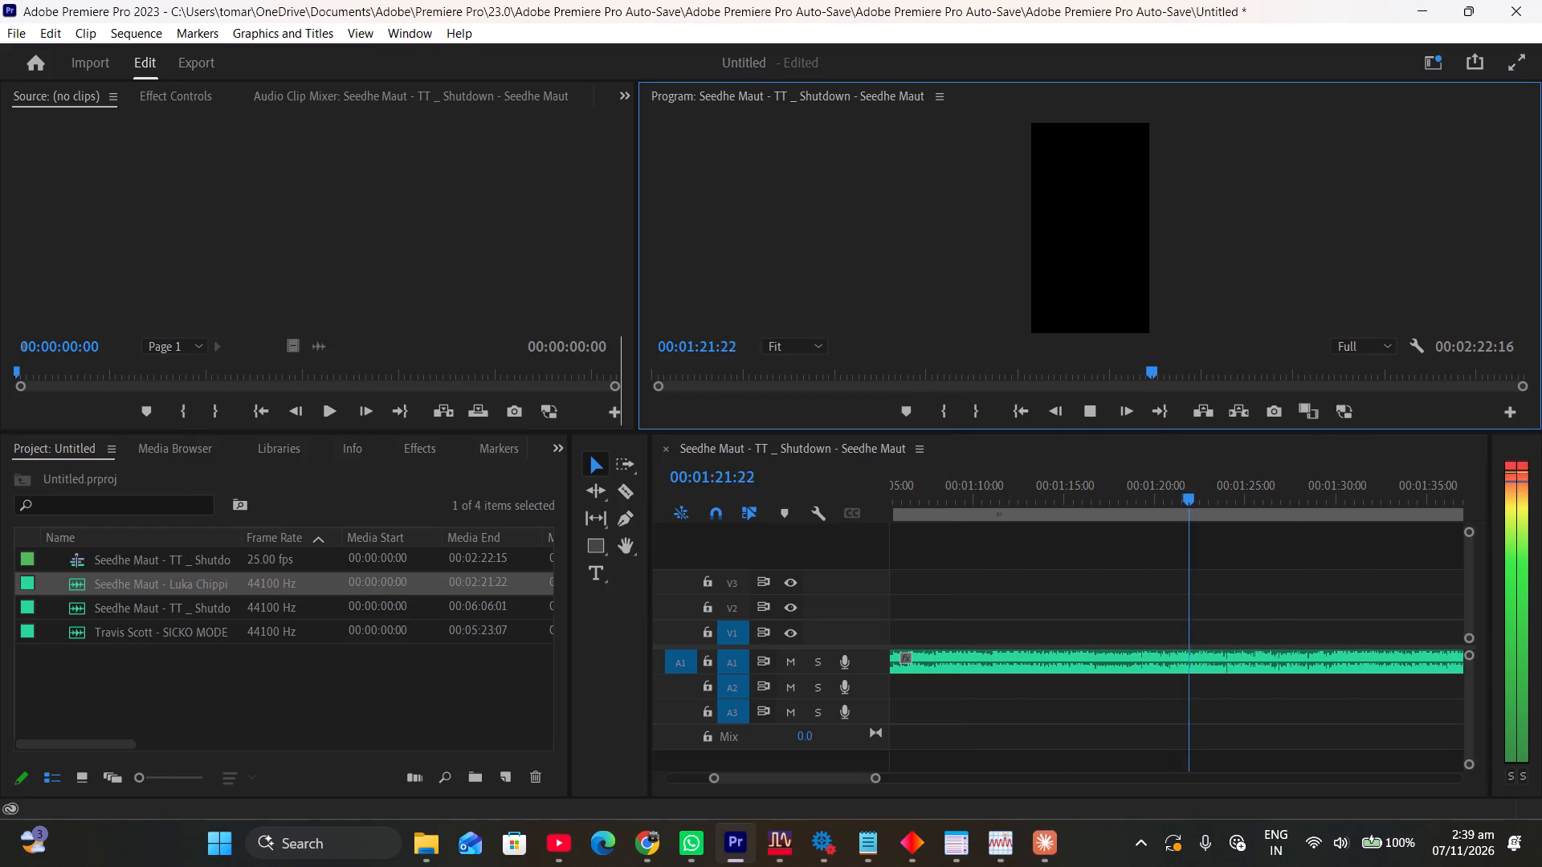
left_click(1093, 413)
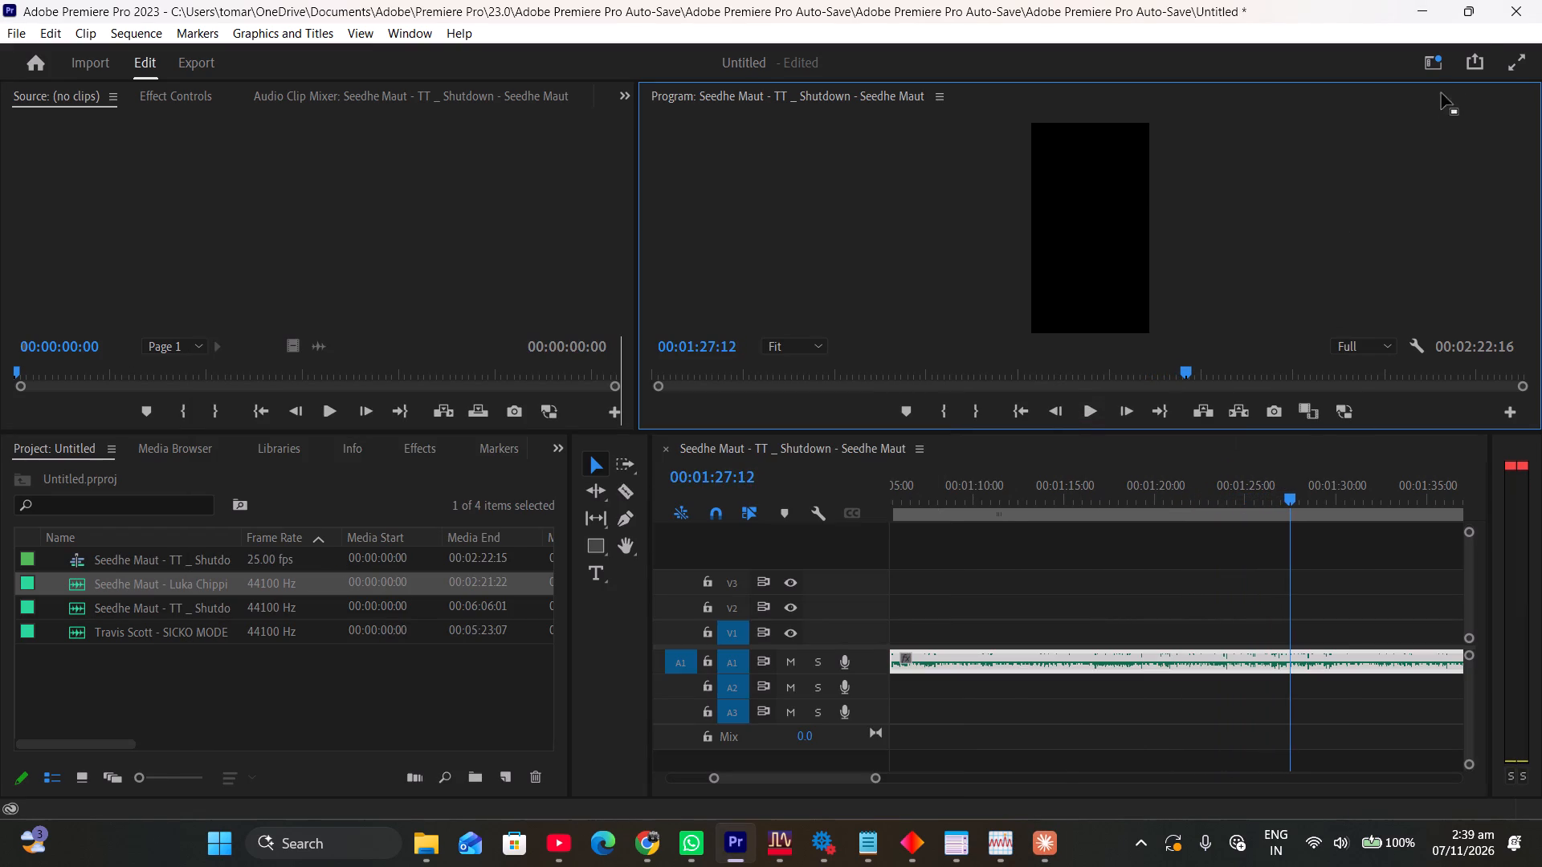
Open Quick Export for the sequence, review the available presets, and set the preset to Match sequence preview settings.
left_click(1483, 62)
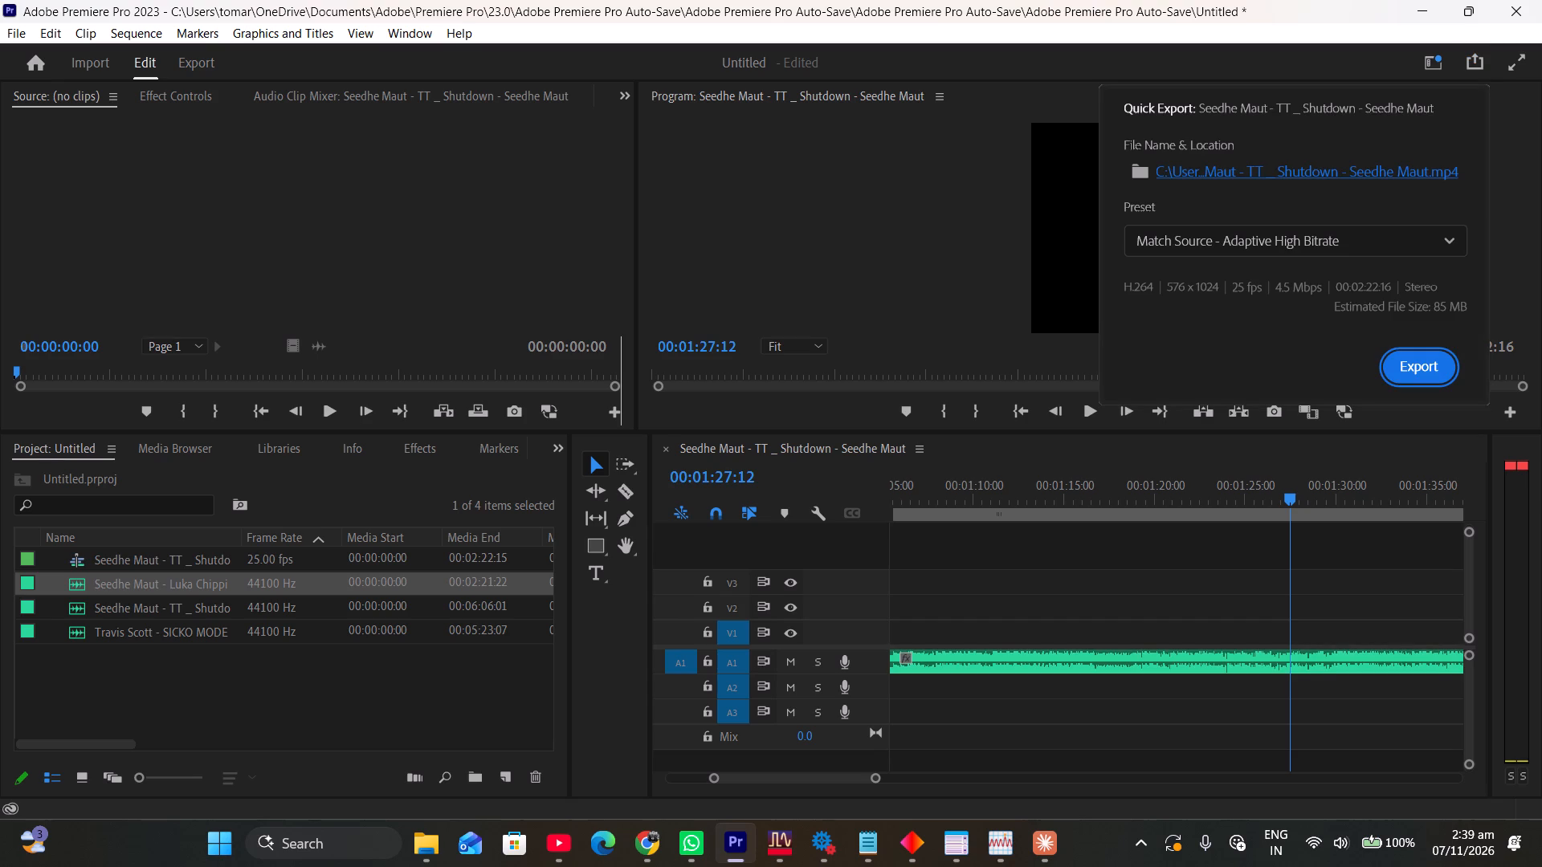
left_click(1347, 236)
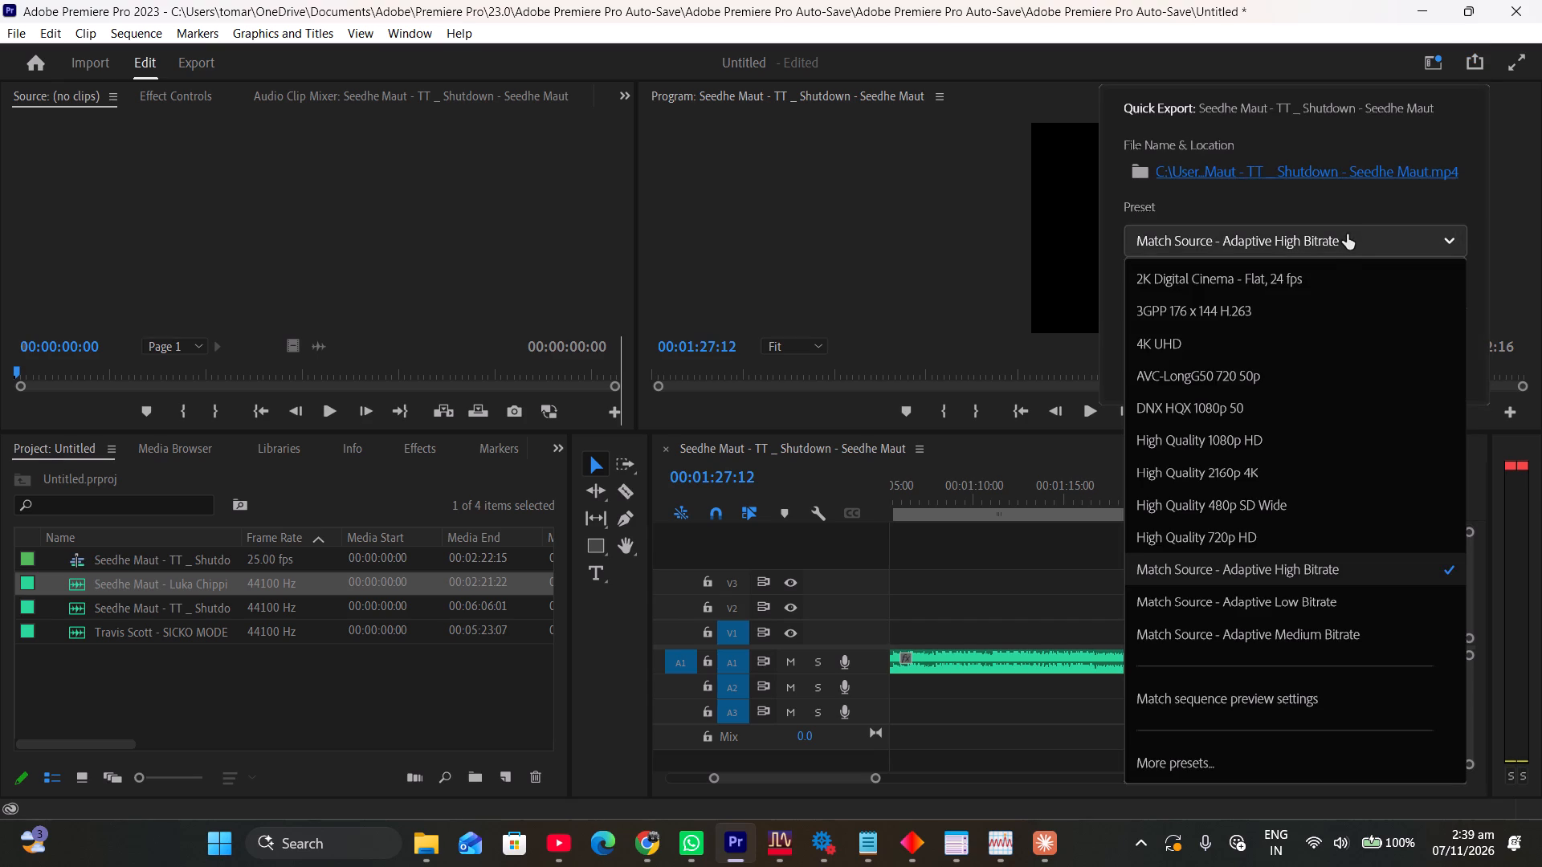
scroll(1356, 349, "down", 4)
scroll(1356, 344, "up", 3)
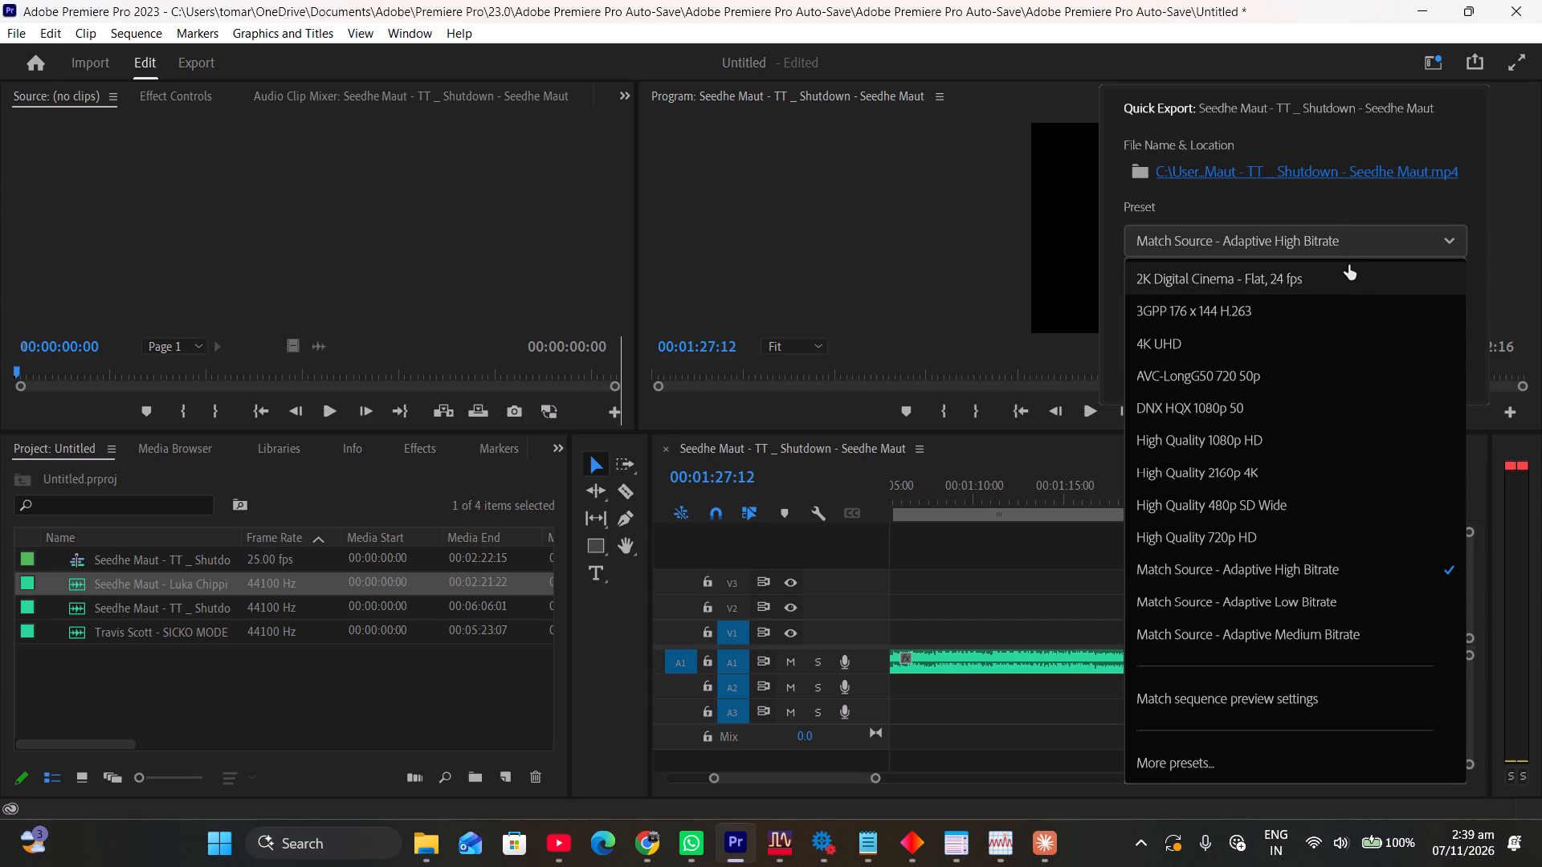
left_click(1345, 239)
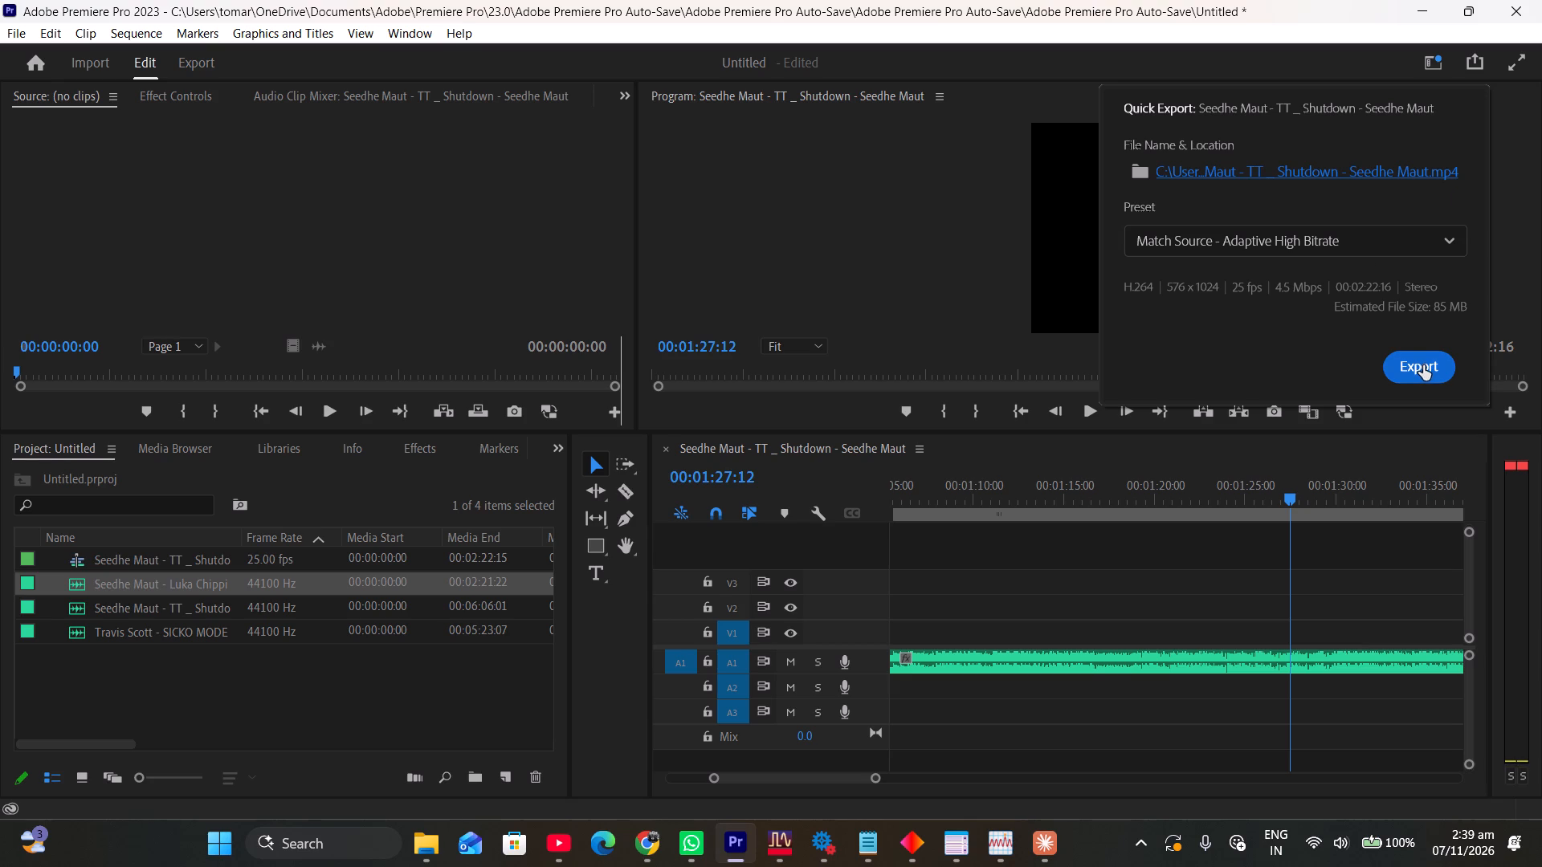
left_click(1390, 230)
scroll(1348, 434, "down", 2)
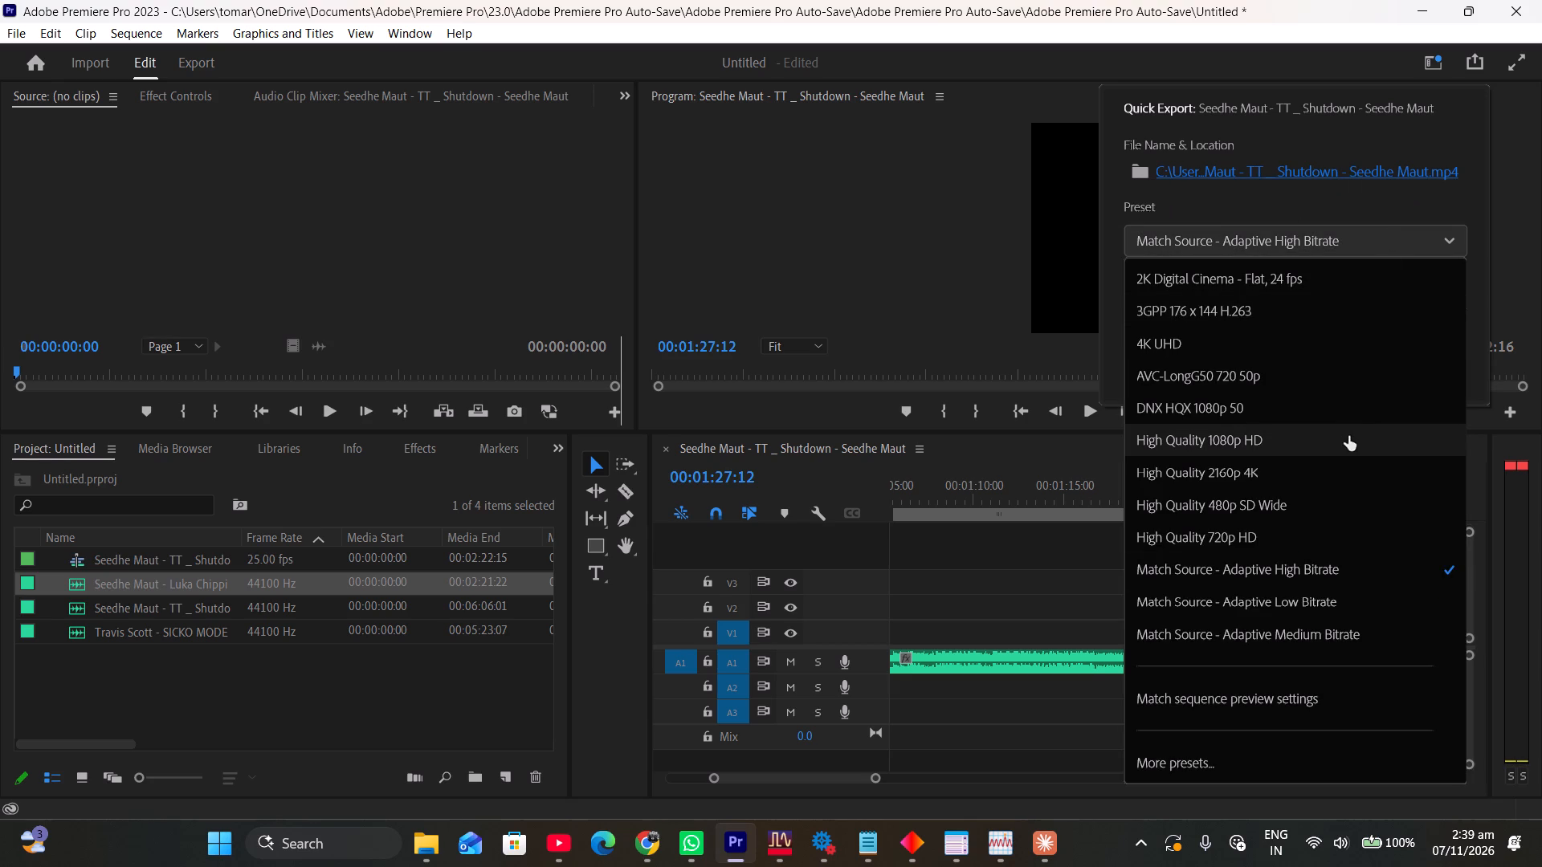
scroll(1348, 436, "down", 4)
scroll(1363, 547, "down", 5)
scroll(1378, 457, "down", 4)
scroll(1297, 630, "down", 5)
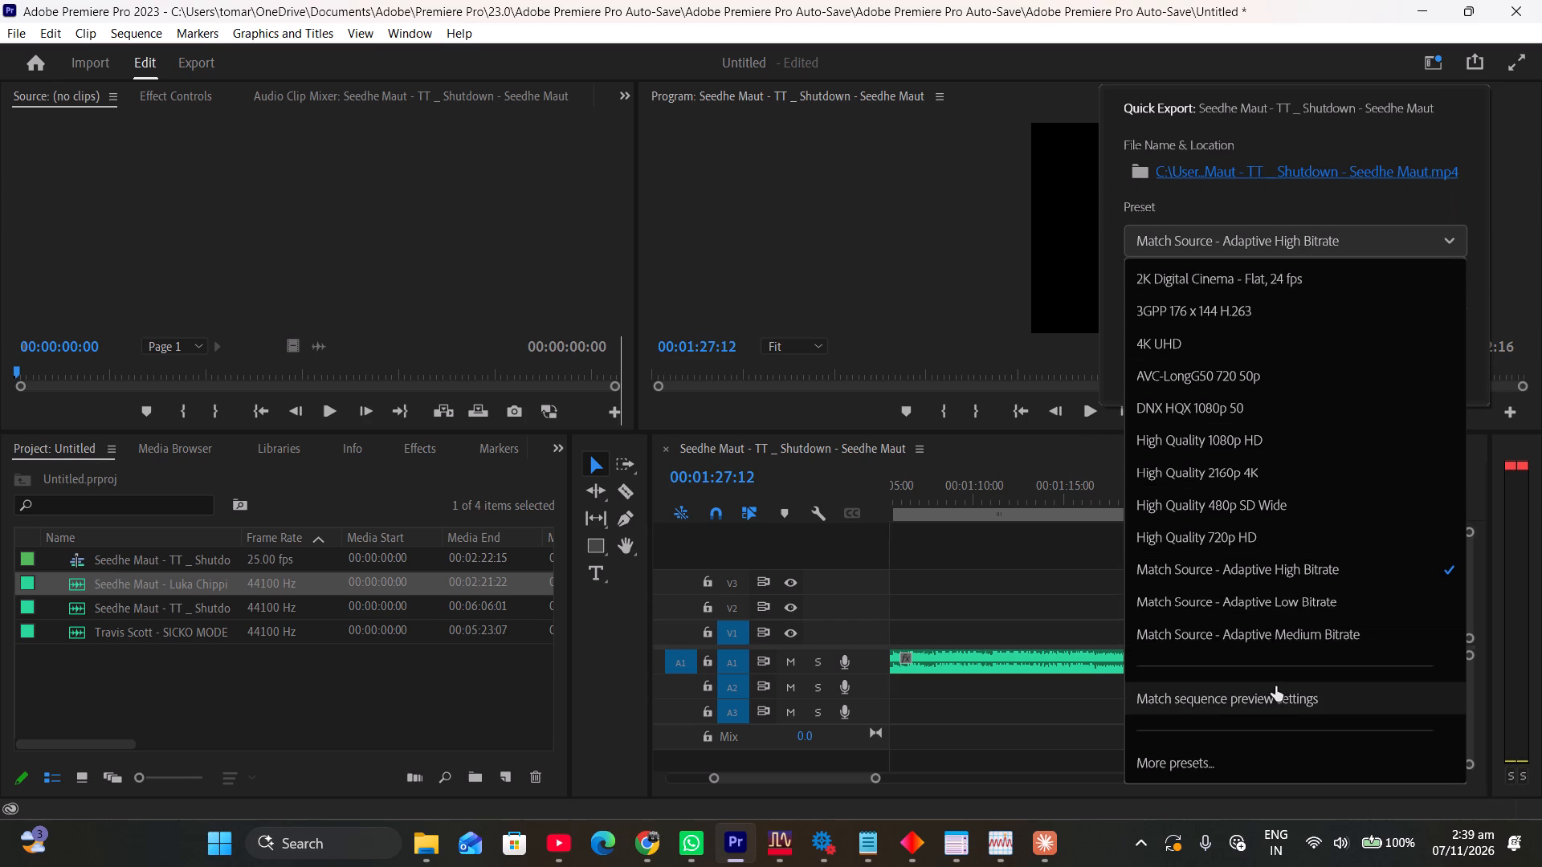
left_click(1275, 686)
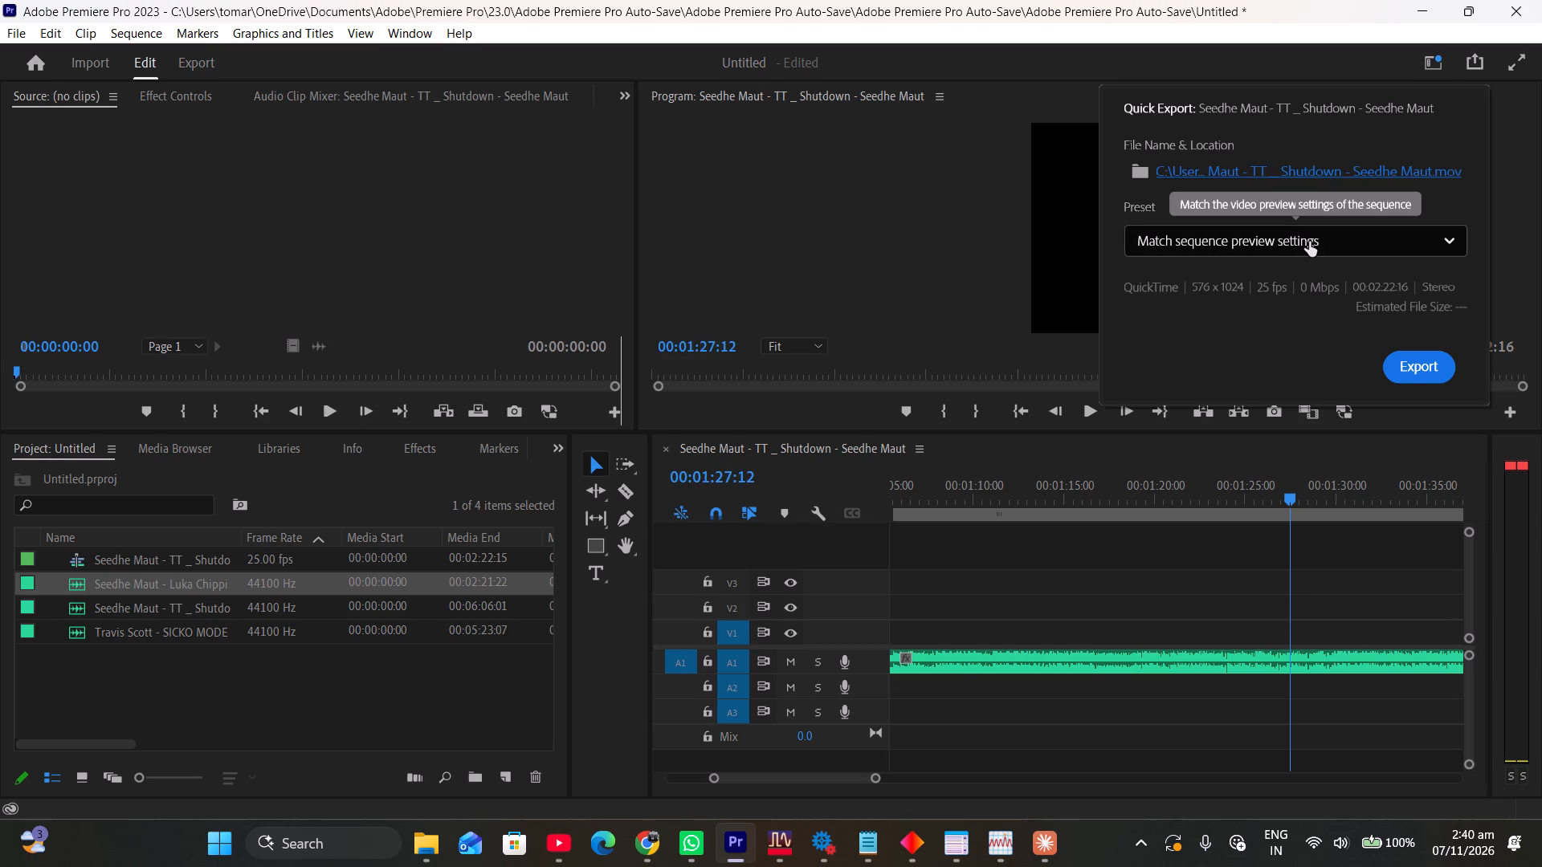
Export the Seedhe Maut - TT _ Shutdown sequence with the chosen quick export settings and view the export event.
left_click(1419, 364)
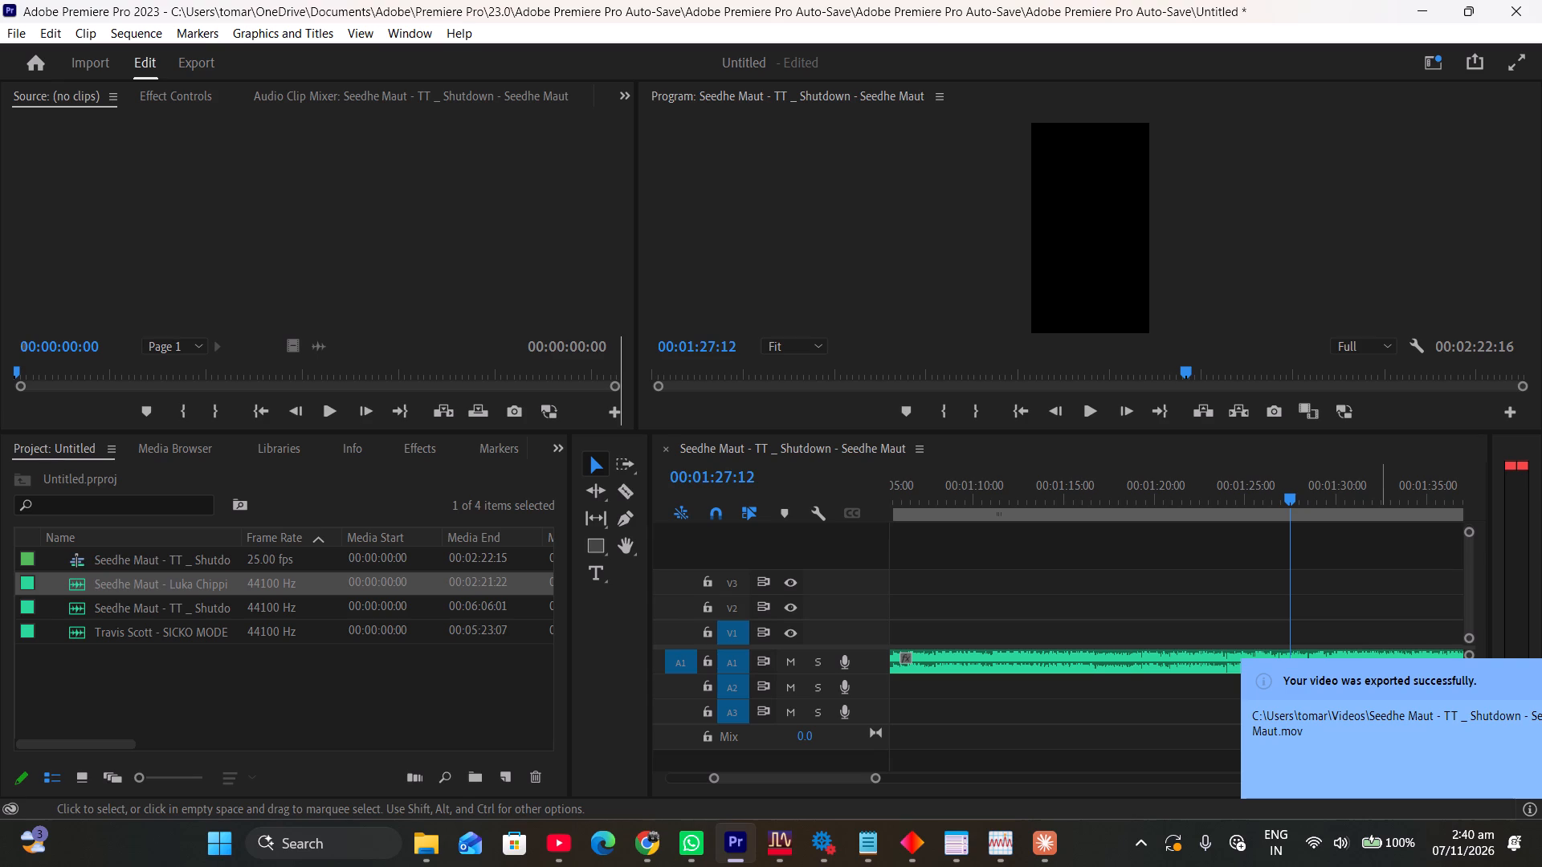
left_click(1326, 715)
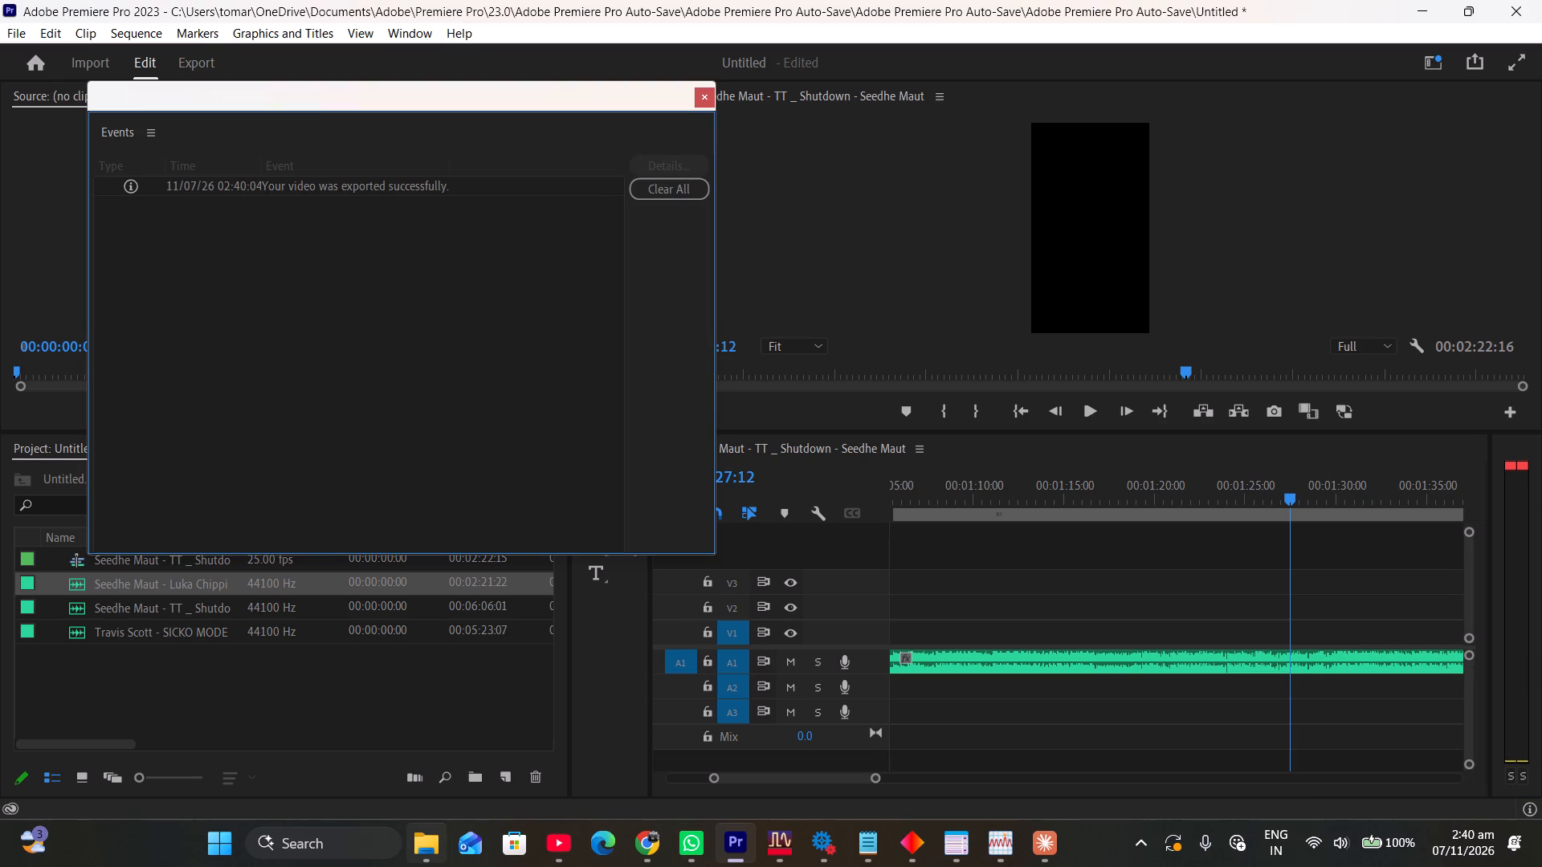
Switch to File Explorer, find the exported Seedhe Maut file in the Videos folder, and check its playback in Media Player.
left_click(434, 721)
left_click(93, 337)
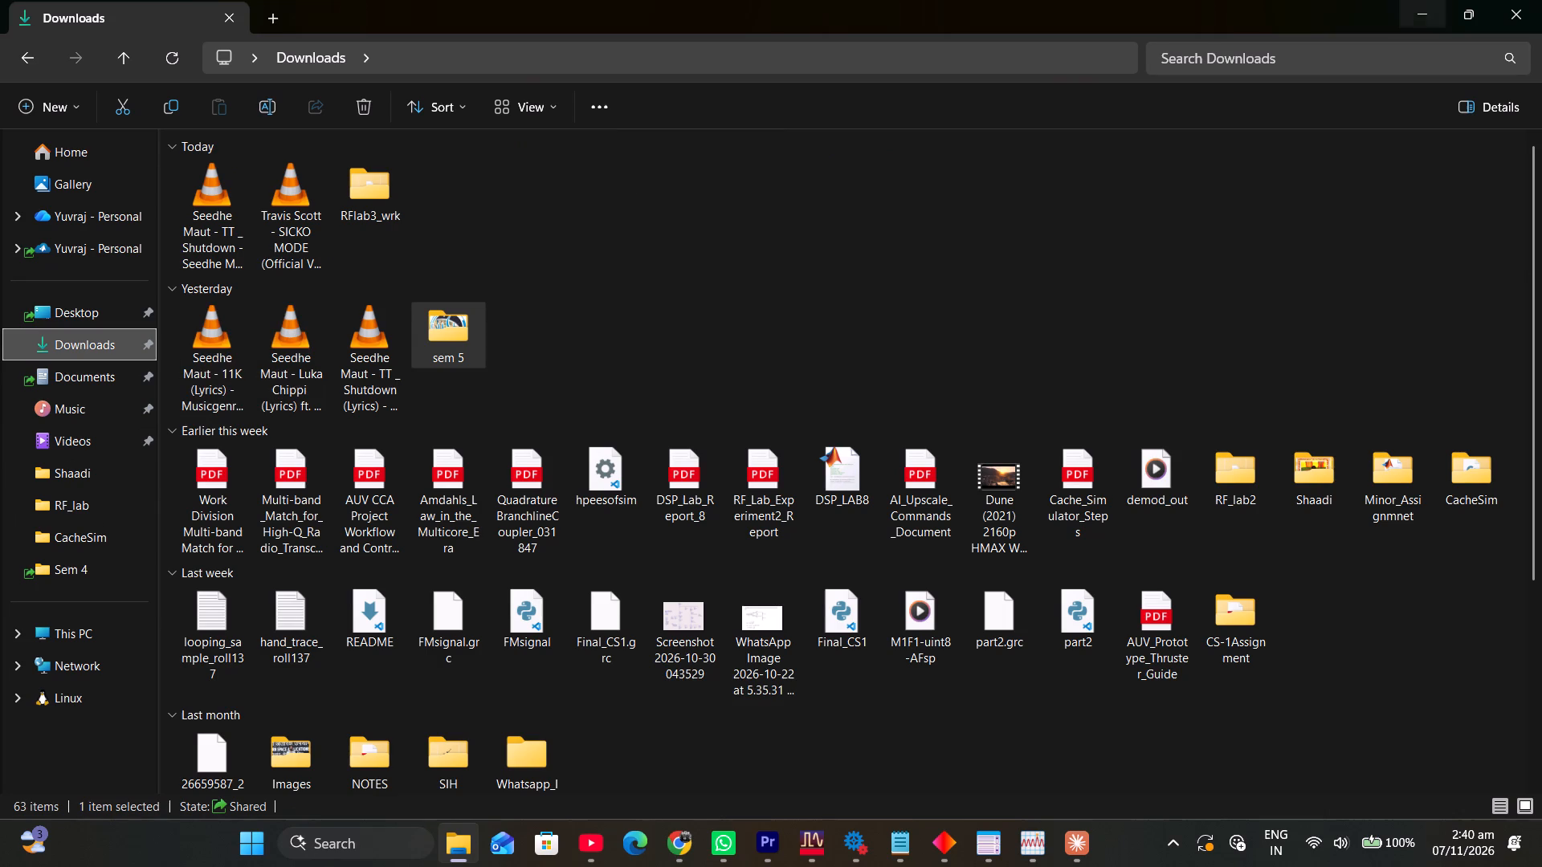
left_click(1428, 8)
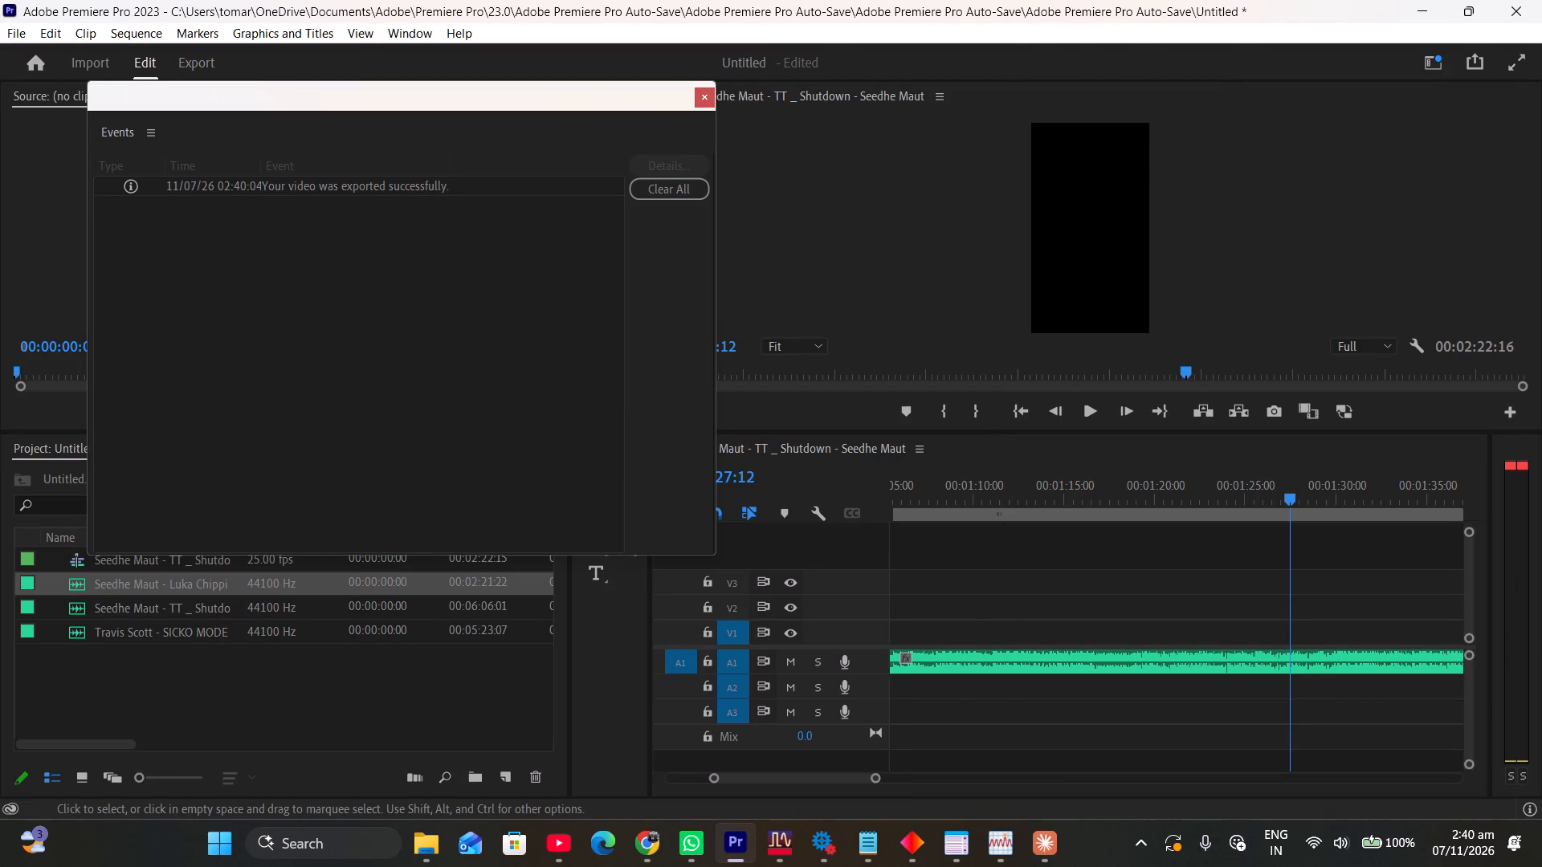
left_click(430, 726)
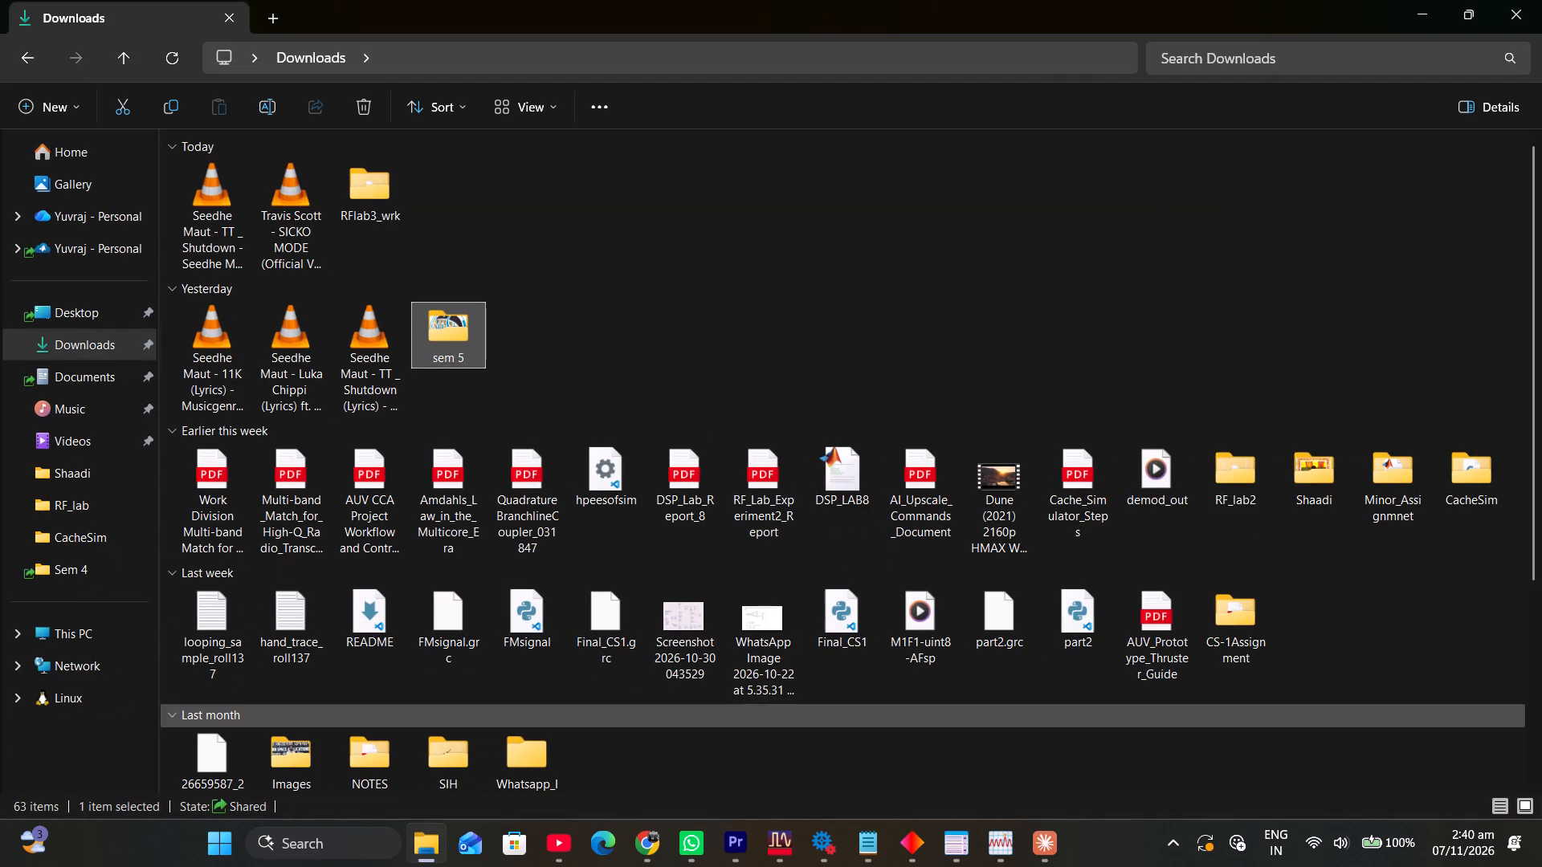
left_click(77, 442)
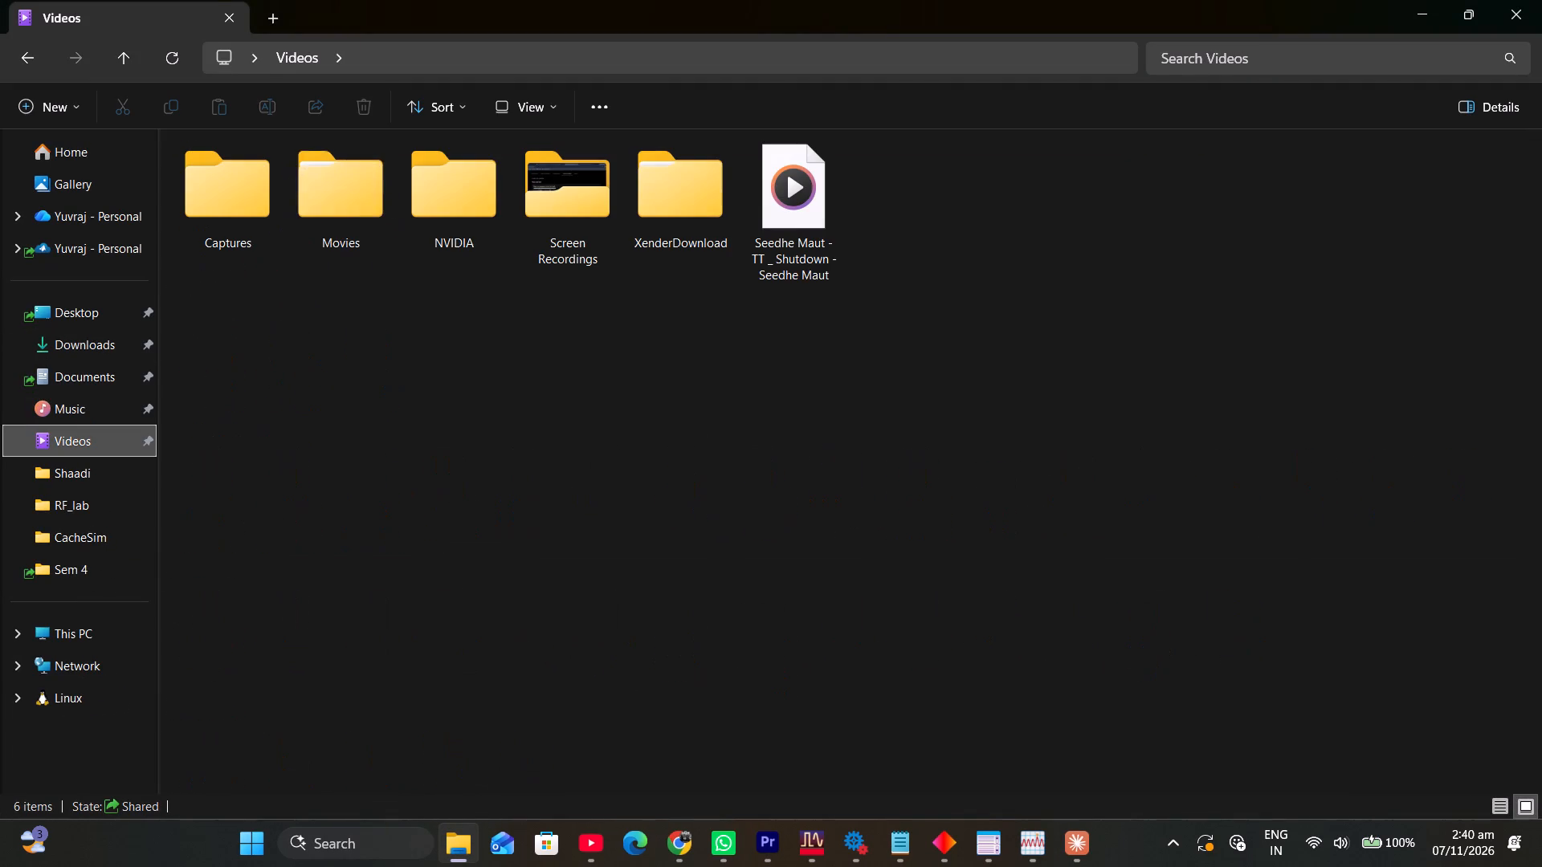
double_click(790, 222)
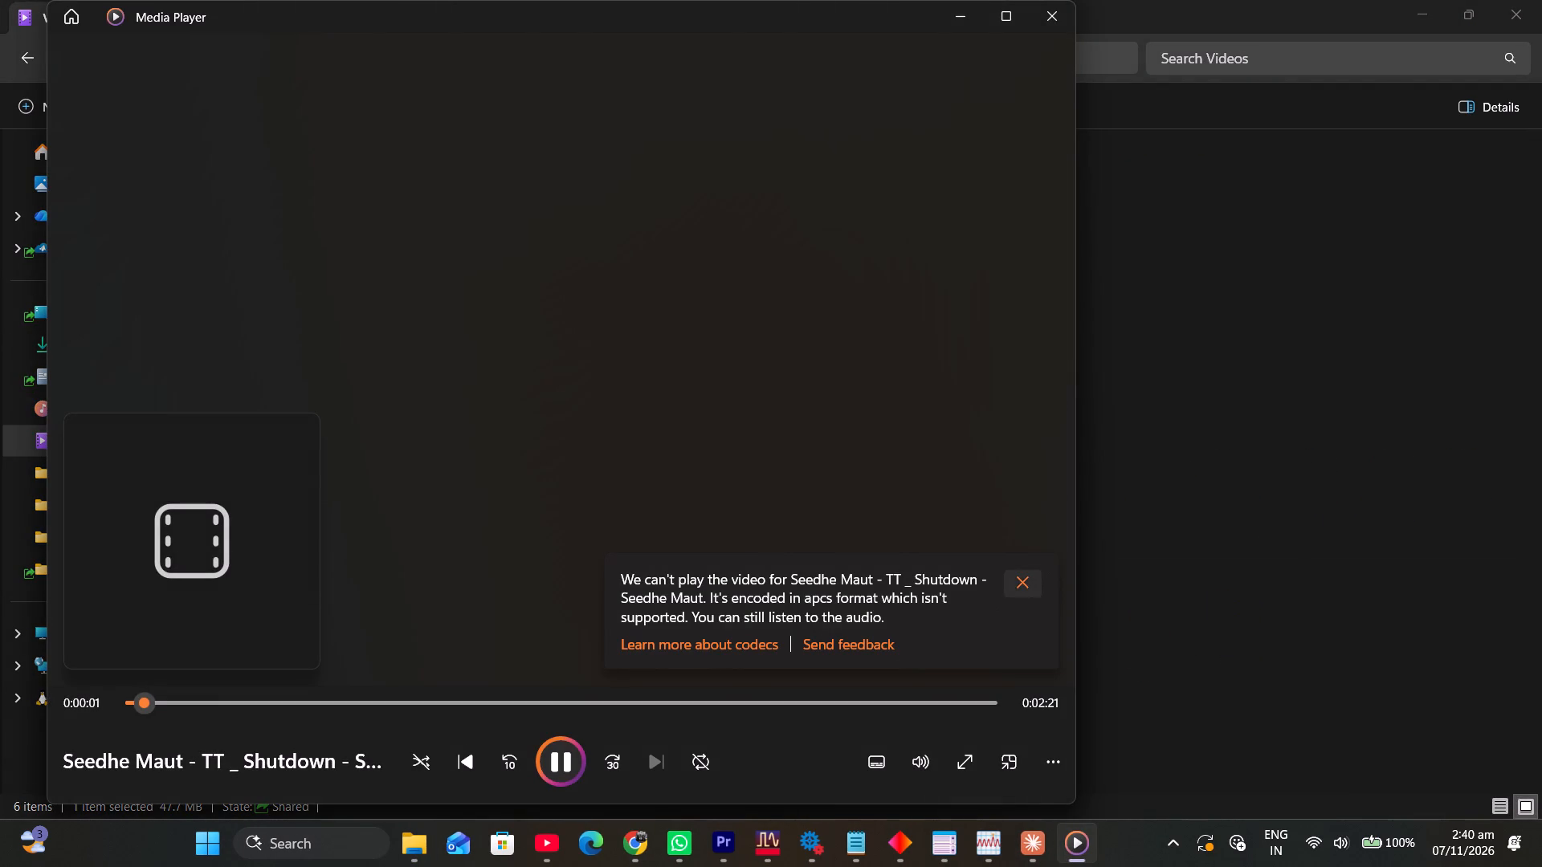